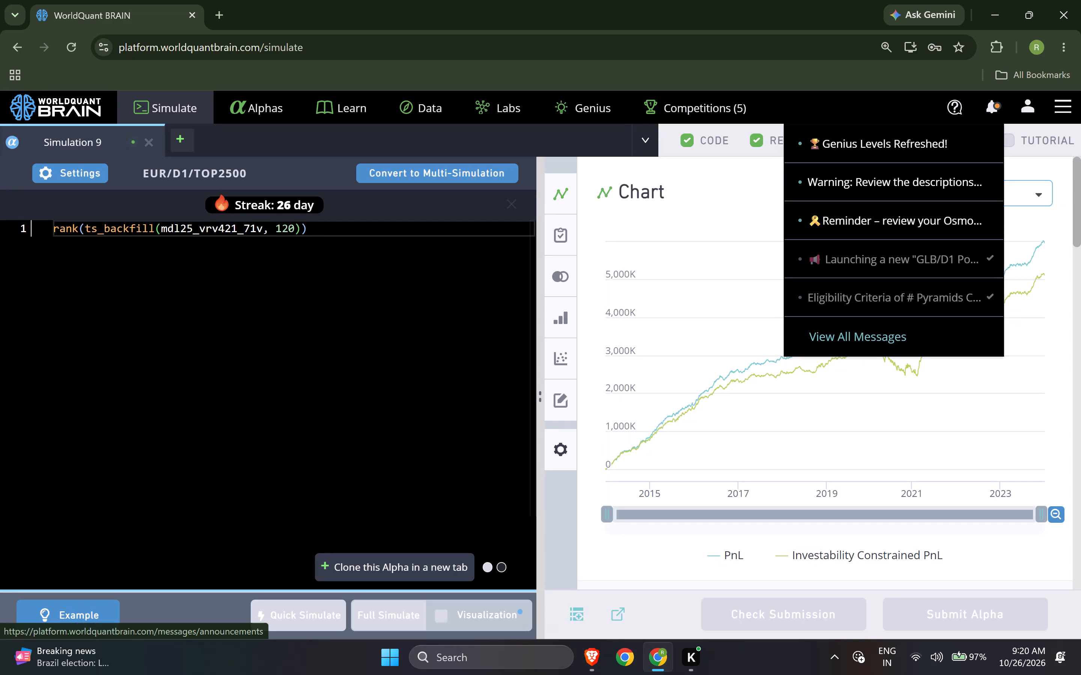
Read the Genius Levels Refreshed! announcement and mark it as read.
{"action": "left_click", "coordinate": [907, 140]}
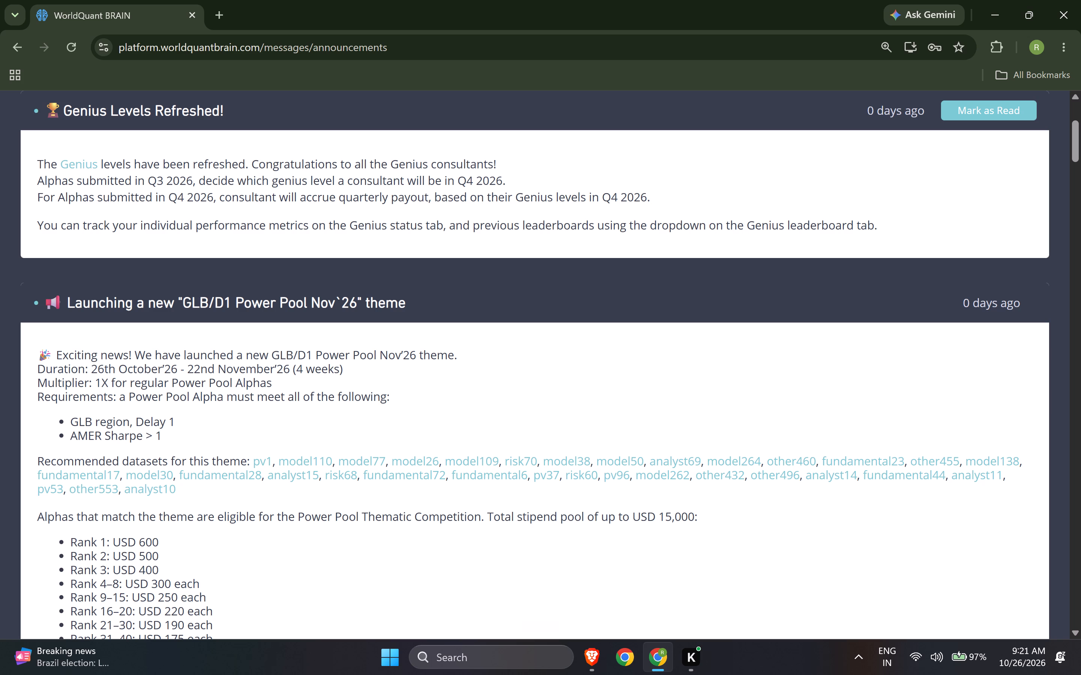
{"action": "scroll", "coordinate": [810, 300], "scroll_direction": "down", "scroll_amount": 1}
{"action": "scroll", "coordinate": [810, 300], "scroll_direction": "up", "scroll_amount": 1}
{"action": "scroll", "coordinate": [810, 300], "scroll_direction": "down", "scroll_amount": 1}
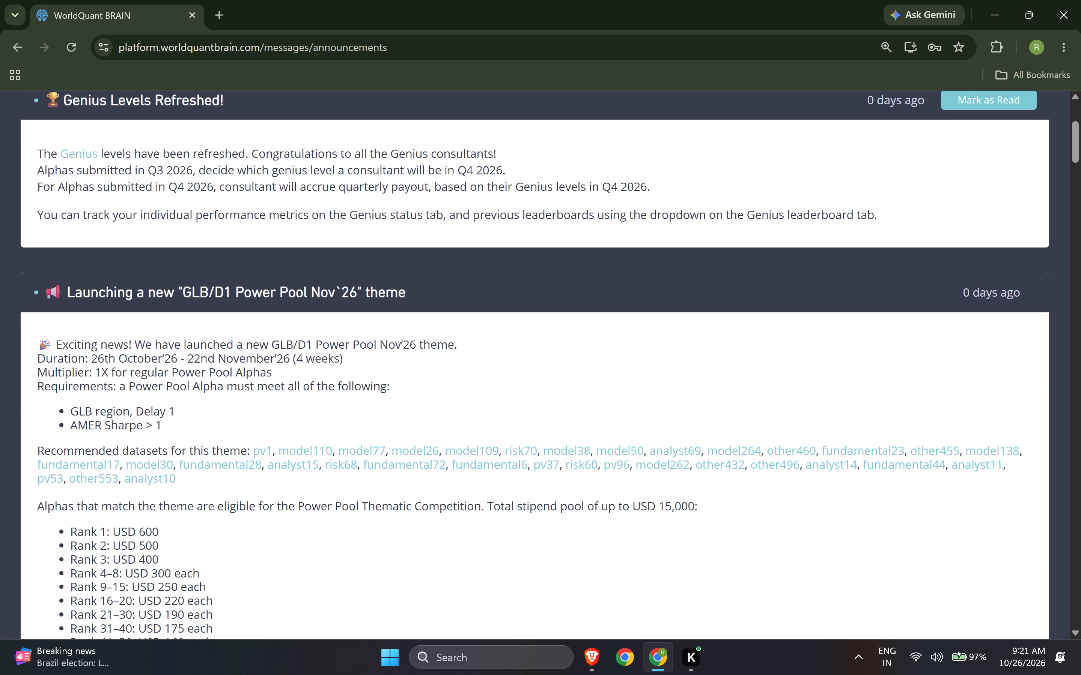
{"action": "scroll", "coordinate": [810, 300], "scroll_direction": "up", "scroll_amount": 1}
{"action": "scroll", "coordinate": [402, 307], "scroll_direction": "up", "scroll_amount": 2}
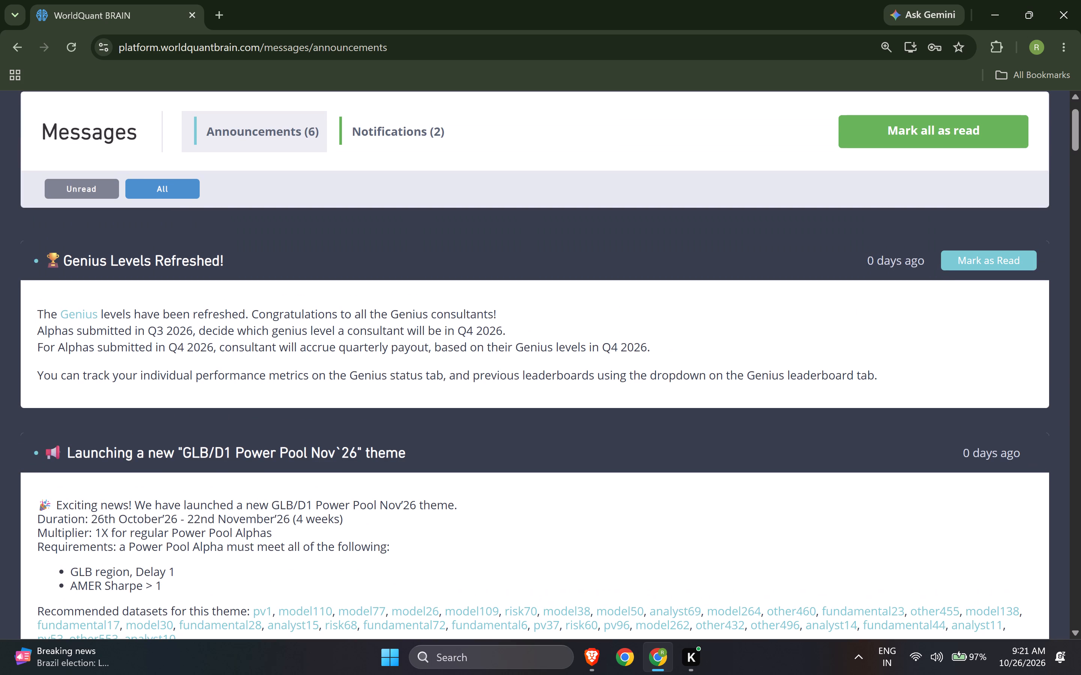
{"action": "scroll", "coordinate": [391, 177], "scroll_direction": "up", "scroll_amount": 3}
{"action": "left_click", "coordinate": [1007, 330]}
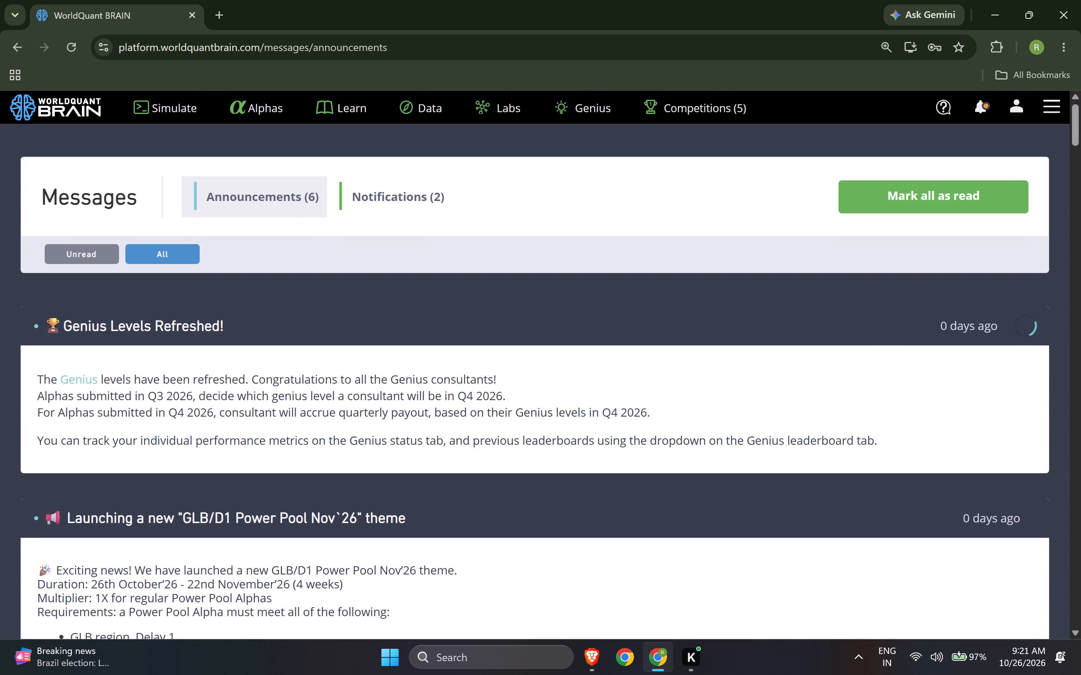
Open the Genius page and examine the eligibility criteria, tie breaker criteria and activity sections for the current quarter.
{"action": "left_click", "coordinate": [602, 108]}
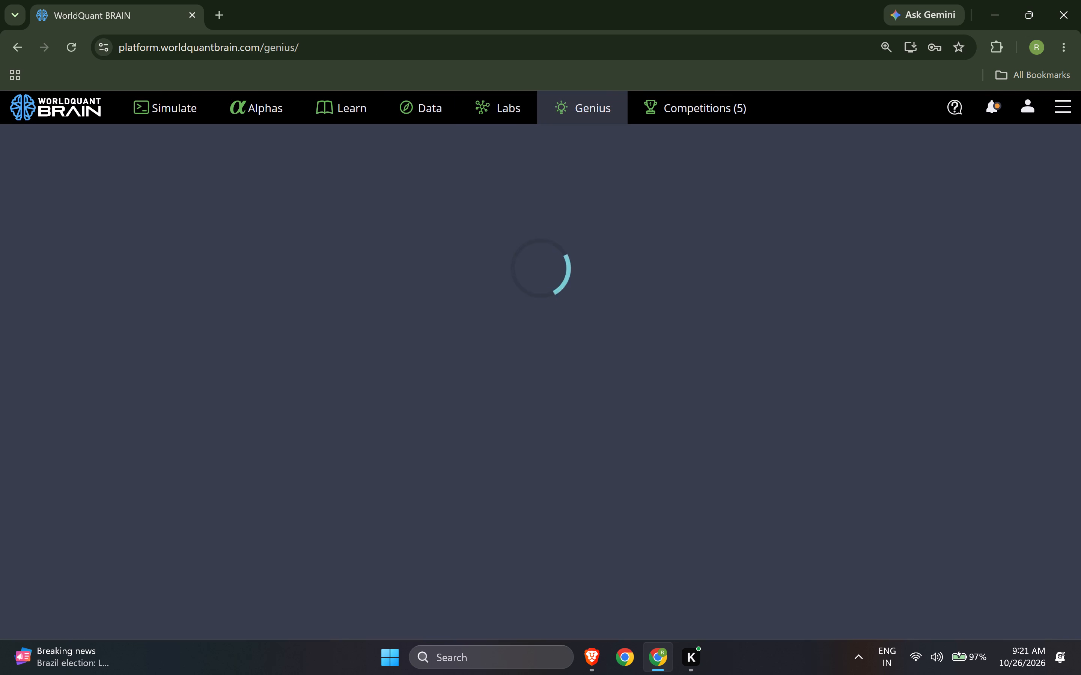
{"action": "scroll", "coordinate": [607, 556], "scroll_direction": "down", "scroll_amount": 2}
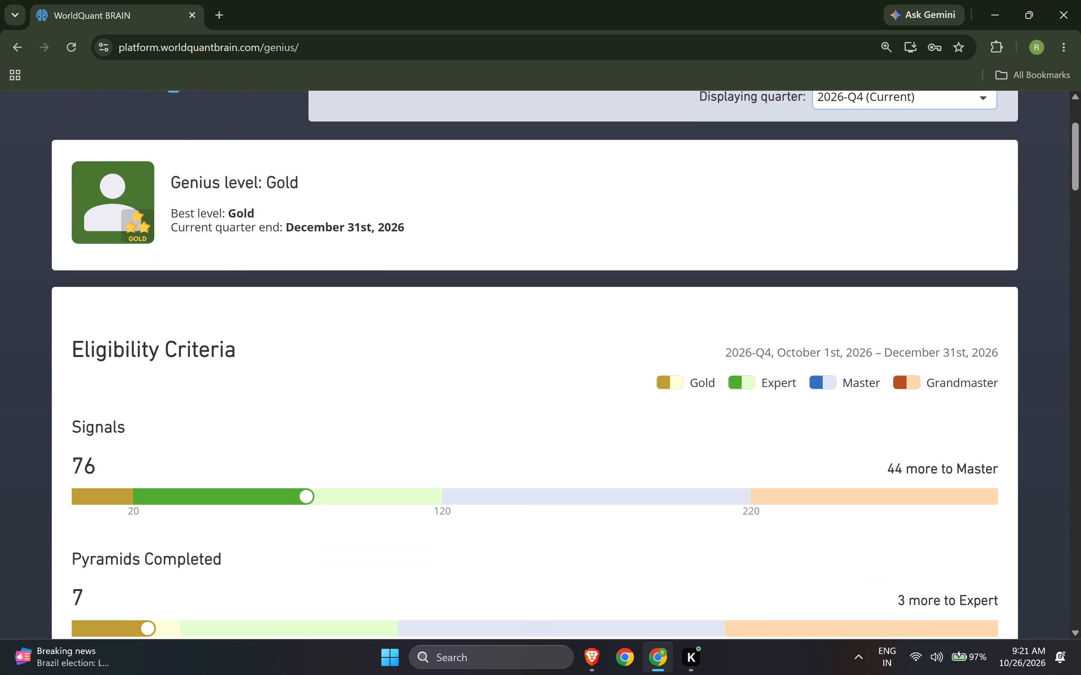
{"action": "scroll", "coordinate": [607, 556], "scroll_direction": "down", "scroll_amount": 7}
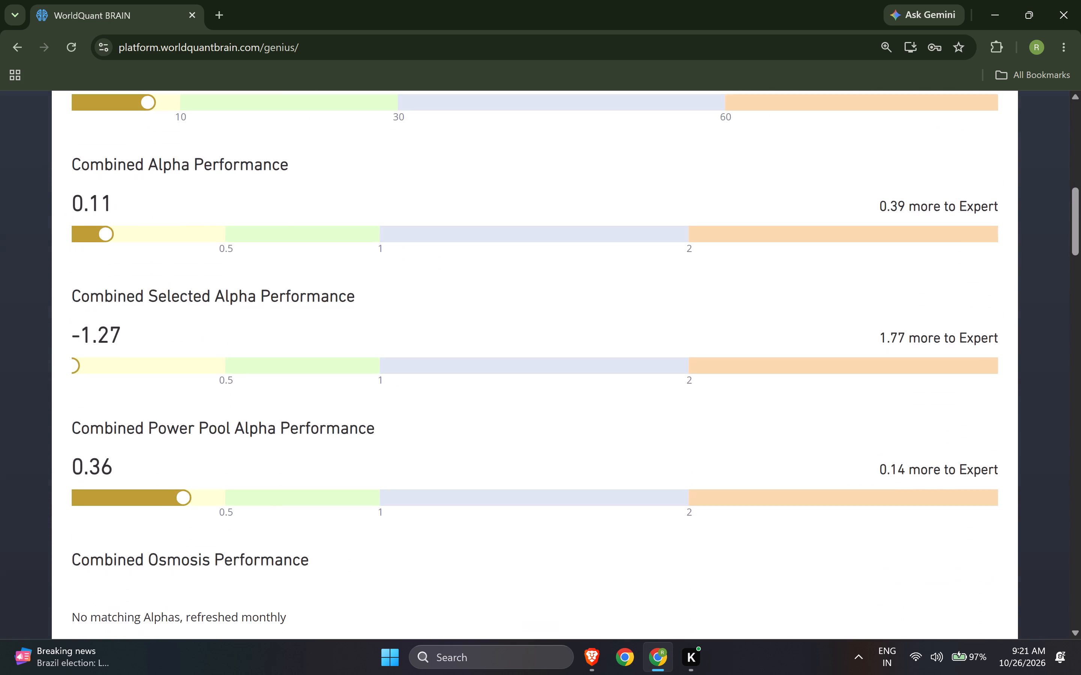
{"action": "scroll", "coordinate": [607, 558], "scroll_direction": "down", "scroll_amount": 12}
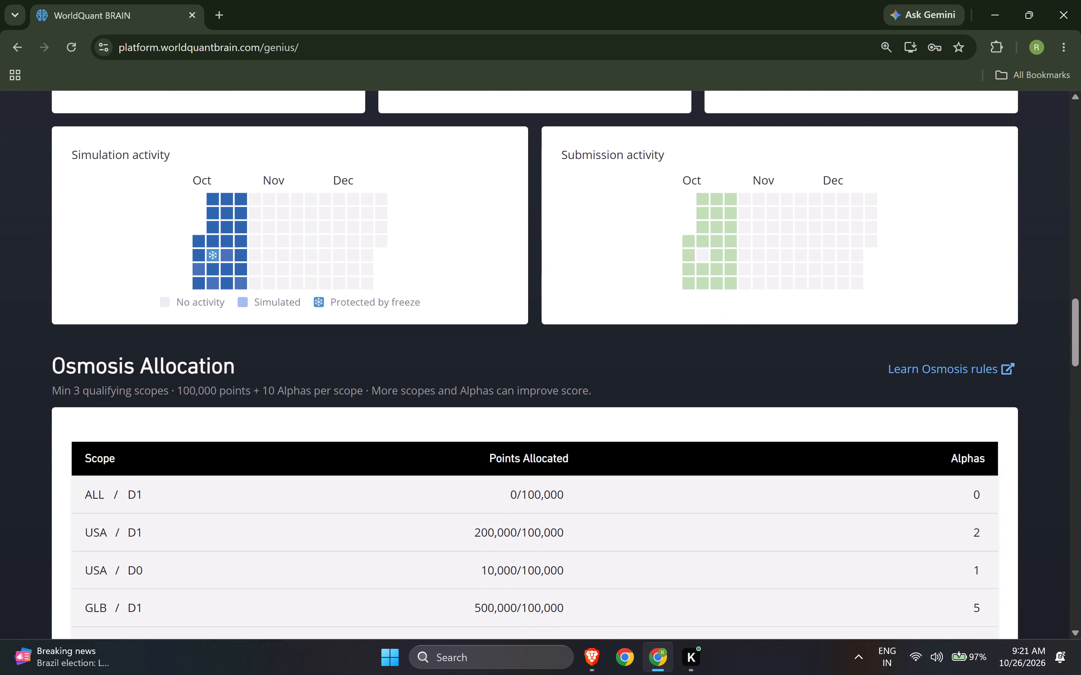
{"action": "scroll", "coordinate": [602, 572], "scroll_direction": "up", "scroll_amount": 7}
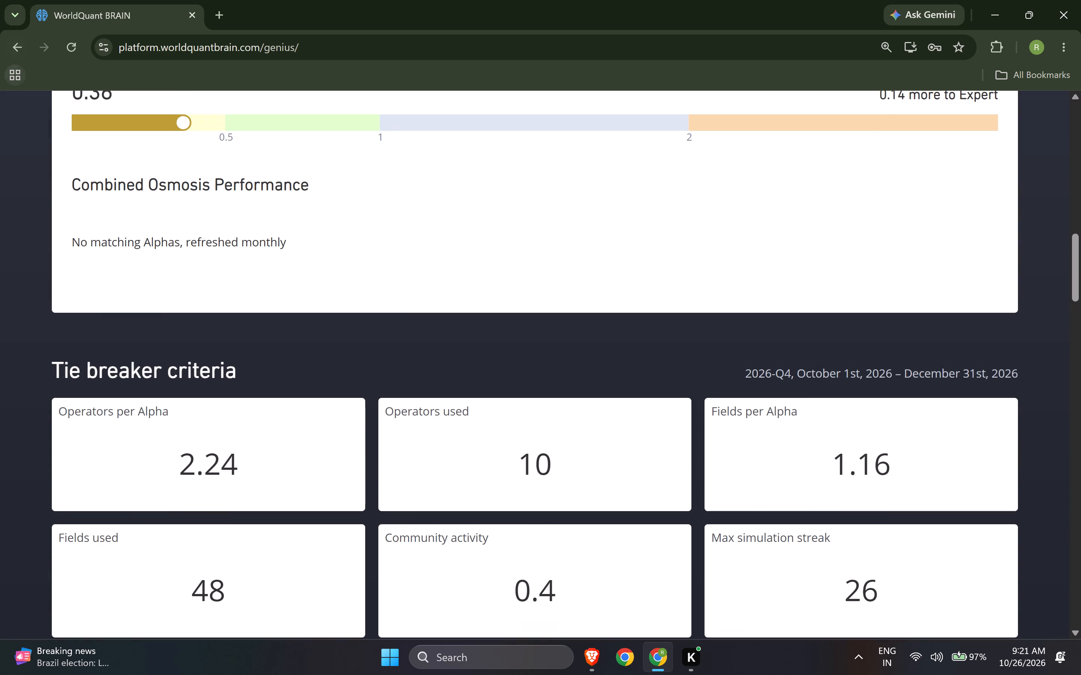
Go back to the announcements and open the Genius link in the Genius Levels Refreshed! message.
{"action": "left_click", "coordinate": [23, 46]}
{"action": "left_click", "coordinate": [91, 384]}
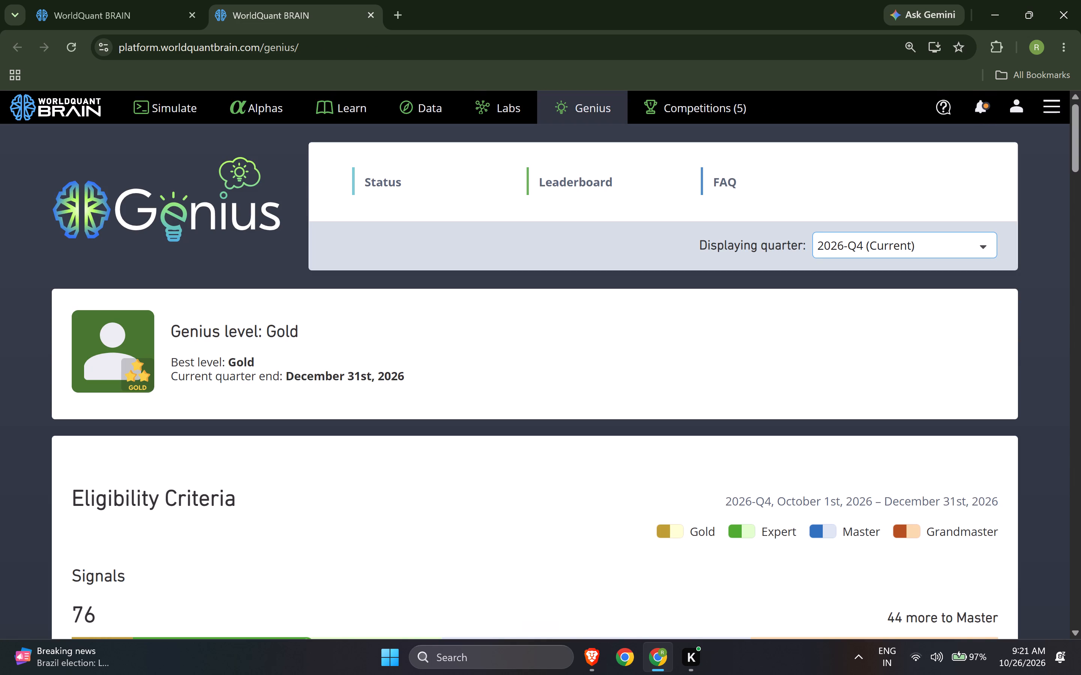
Compare the Genius eligibility criteria with the Pyramid alpha distribution table for 2026-Q4.
{"action": "scroll", "coordinate": [510, 258], "scroll_direction": "down", "scroll_amount": 4}
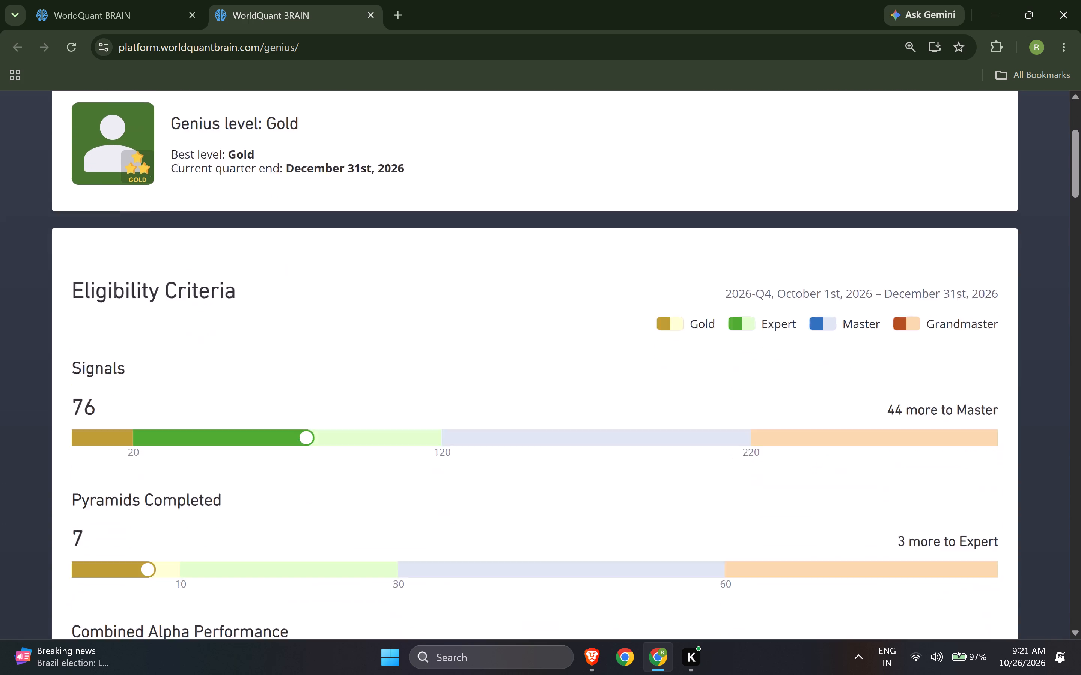
{"action": "scroll", "coordinate": [509, 259], "scroll_direction": "down", "scroll_amount": 3}
{"action": "scroll", "coordinate": [509, 259], "scroll_direction": "up", "scroll_amount": 4}
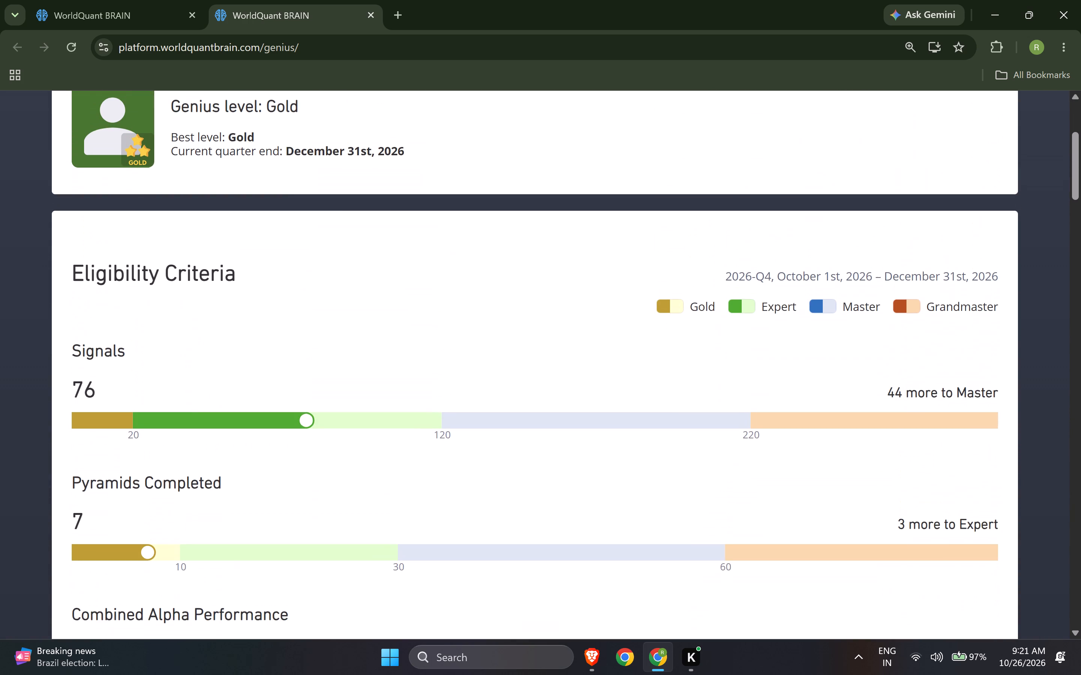
{"action": "scroll", "coordinate": [506, 260], "scroll_direction": "down", "scroll_amount": 3}
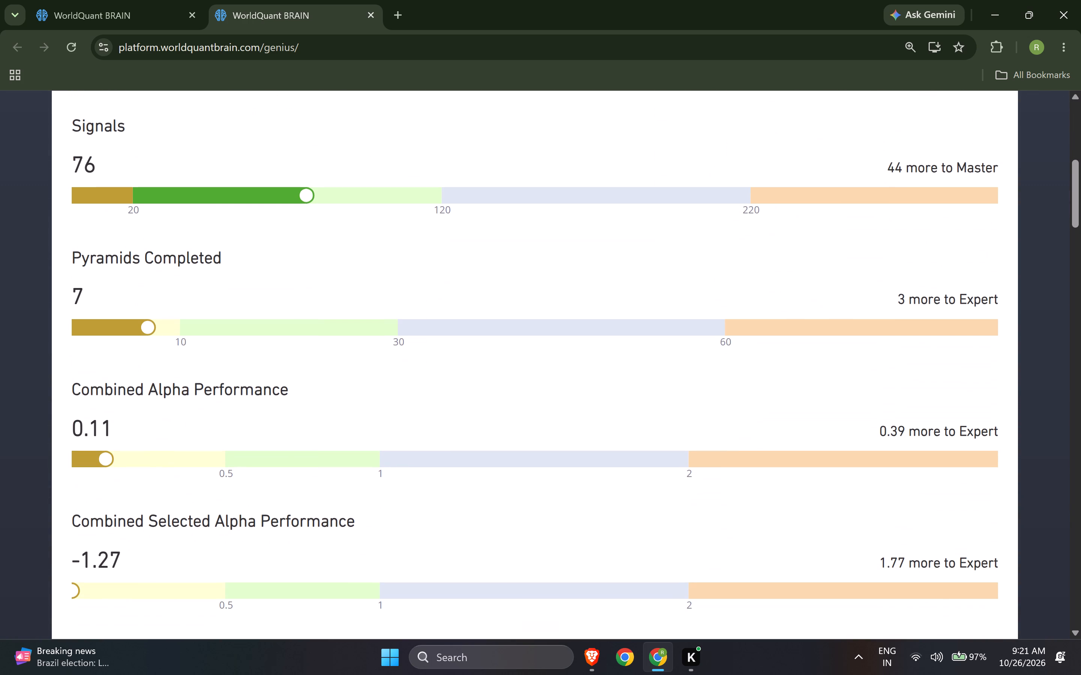
{"action": "left_click_drag", "start_coordinate": [1072, 218], "coordinate": [1080, 508]}
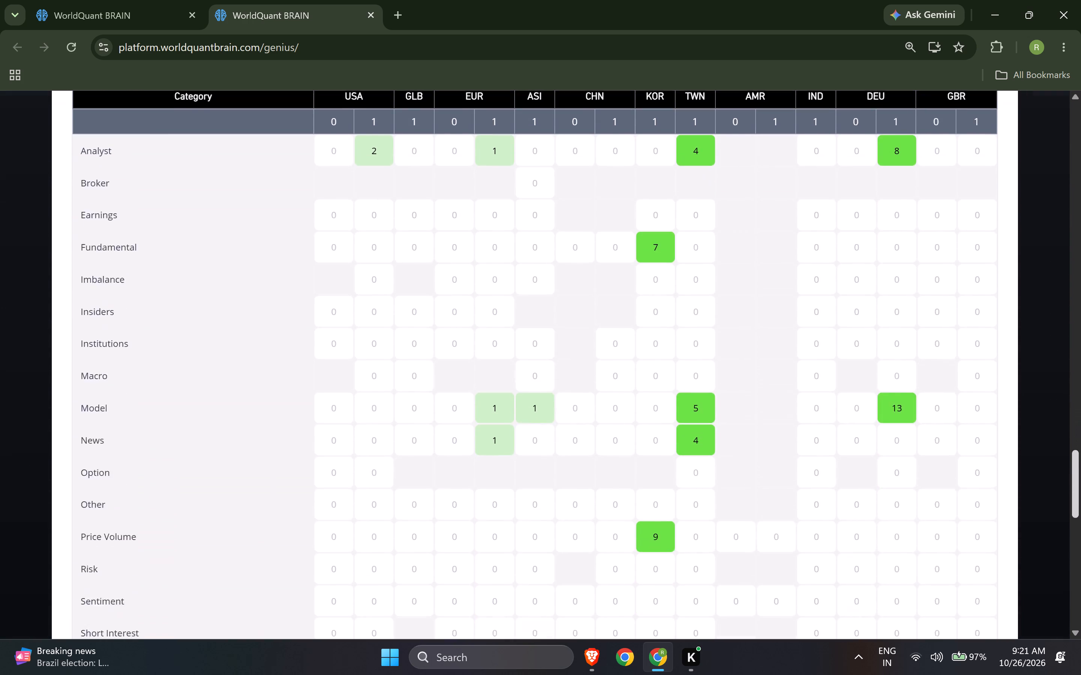
{"action": "left_click_drag", "start_coordinate": [1080, 508], "coordinate": [1048, 183]}
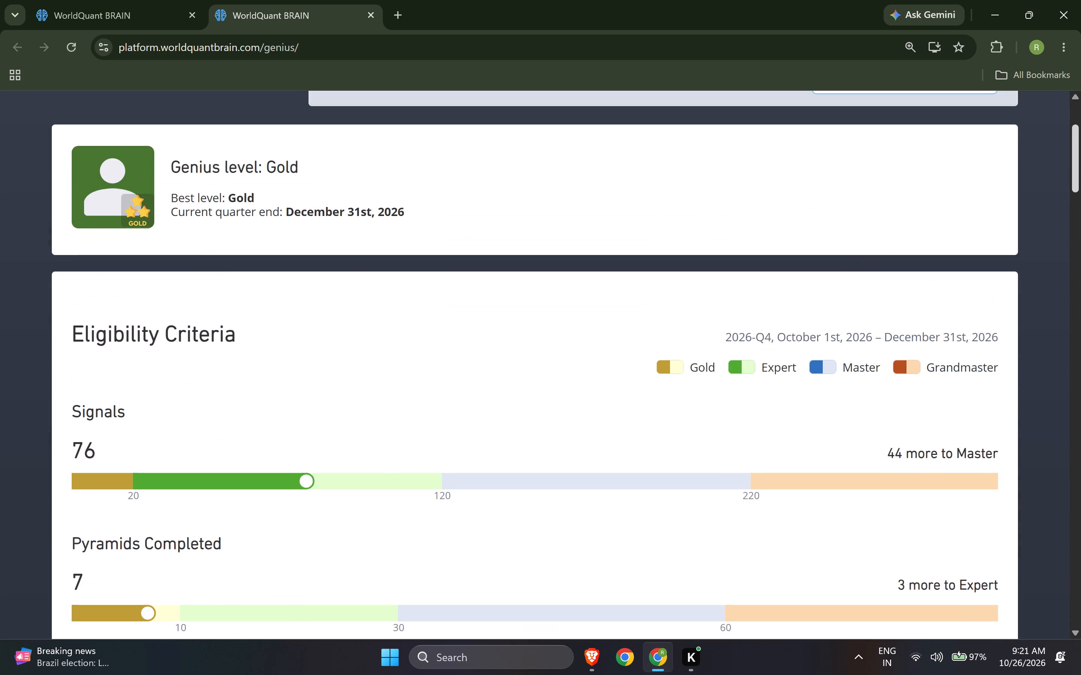
{"action": "left_click_drag", "start_coordinate": [1078, 180], "coordinate": [1075, 484]}
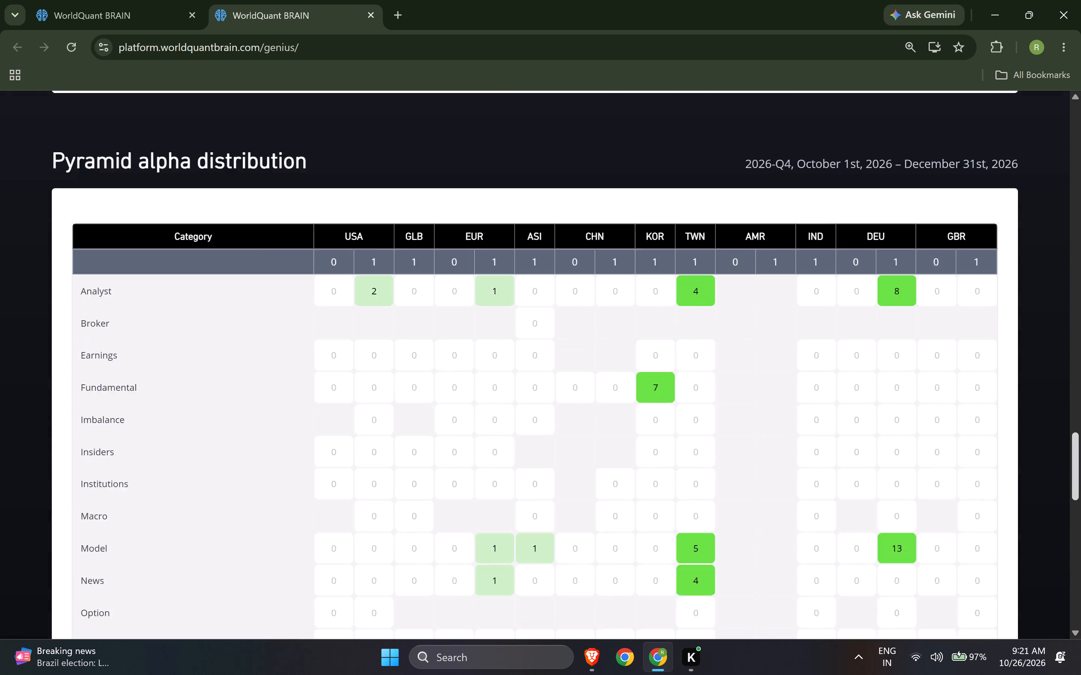
{"action": "left_click_drag", "start_coordinate": [1075, 484], "coordinate": [1055, 212]}
{"action": "scroll", "coordinate": [108, 194], "scroll_direction": "up", "scroll_amount": 2}
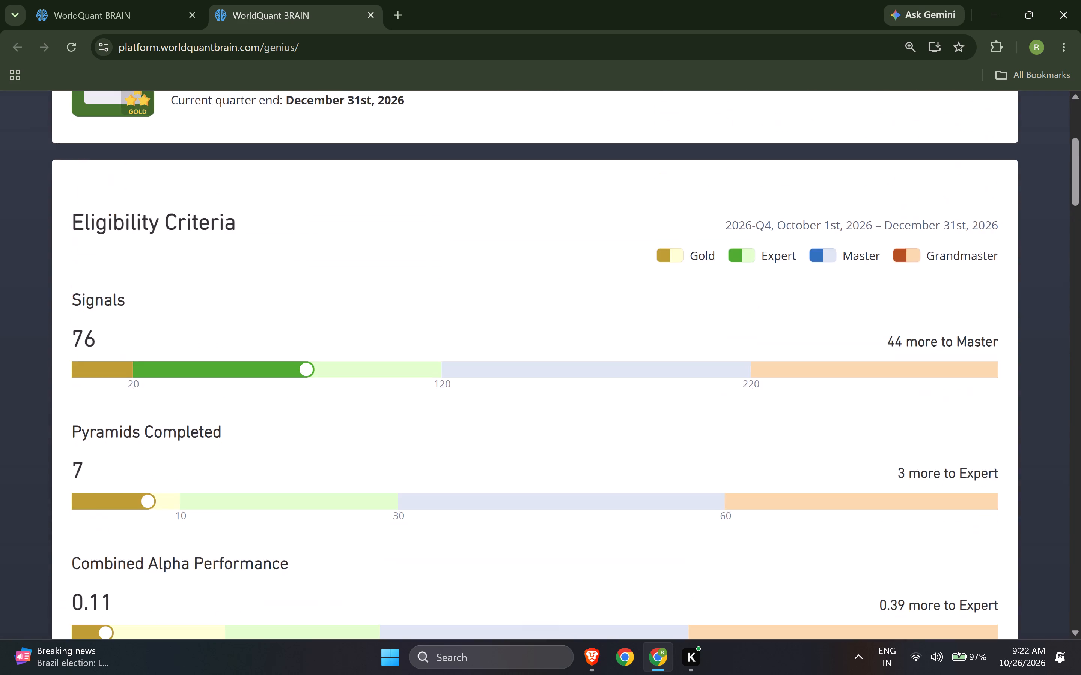
{"action": "scroll", "coordinate": [189, 167], "scroll_direction": "down", "scroll_amount": 1}
{"action": "scroll", "coordinate": [138, 35], "scroll_direction": "up", "scroll_amount": 1}
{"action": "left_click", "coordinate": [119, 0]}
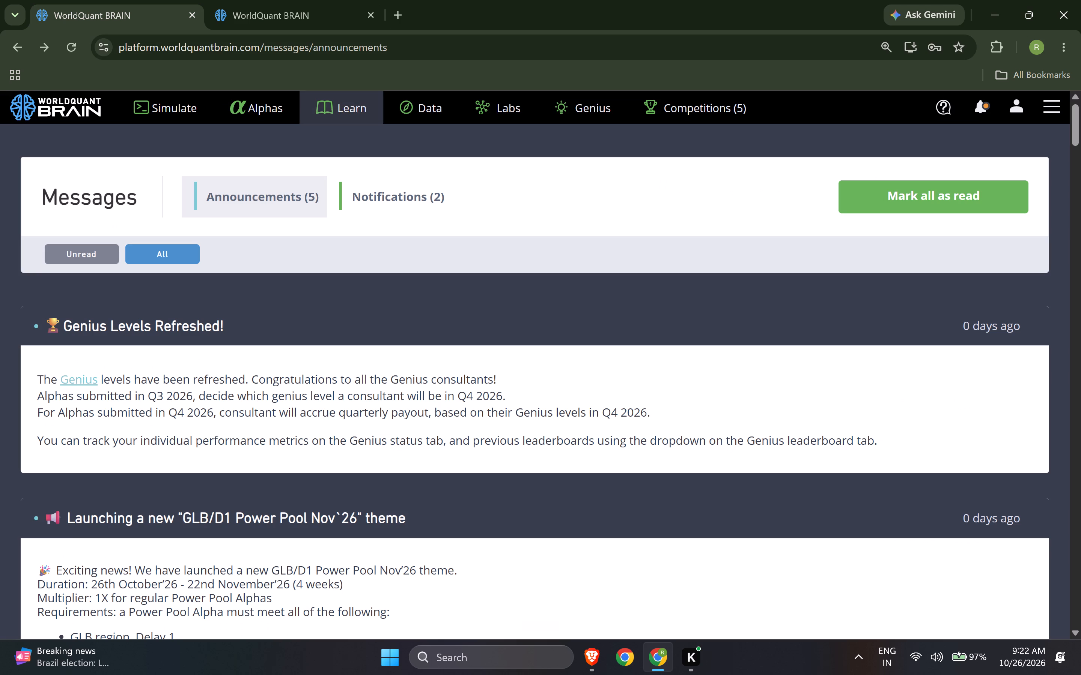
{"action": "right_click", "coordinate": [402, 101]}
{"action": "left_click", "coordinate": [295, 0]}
Open the datasets for the EUR delay 1 Model category from the Pyramid alpha distribution table.
{"action": "scroll", "coordinate": [460, 226], "scroll_direction": "up", "scroll_amount": 2}
{"action": "scroll", "coordinate": [435, 330], "scroll_direction": "up", "scroll_amount": 2}
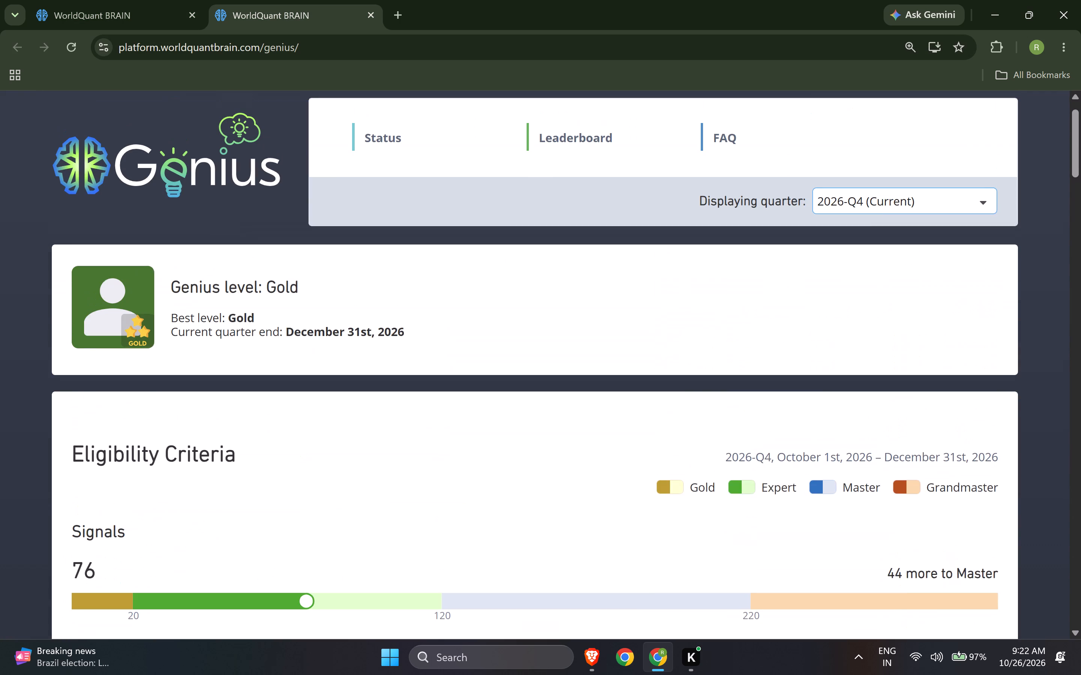
{"action": "left_click_drag", "start_coordinate": [1080, 134], "coordinate": [1079, 468]}
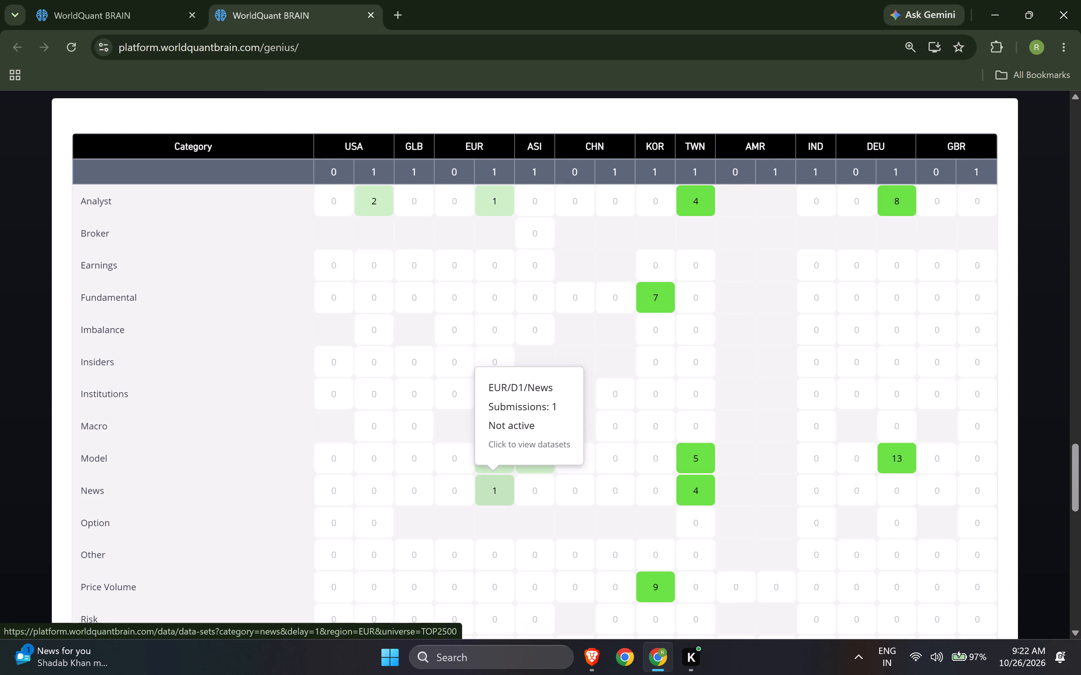
{"action": "left_click", "coordinate": [488, 447]}
Return to the announcements tab and open the Simulate page there.
{"action": "left_click", "coordinate": [150, 11]}
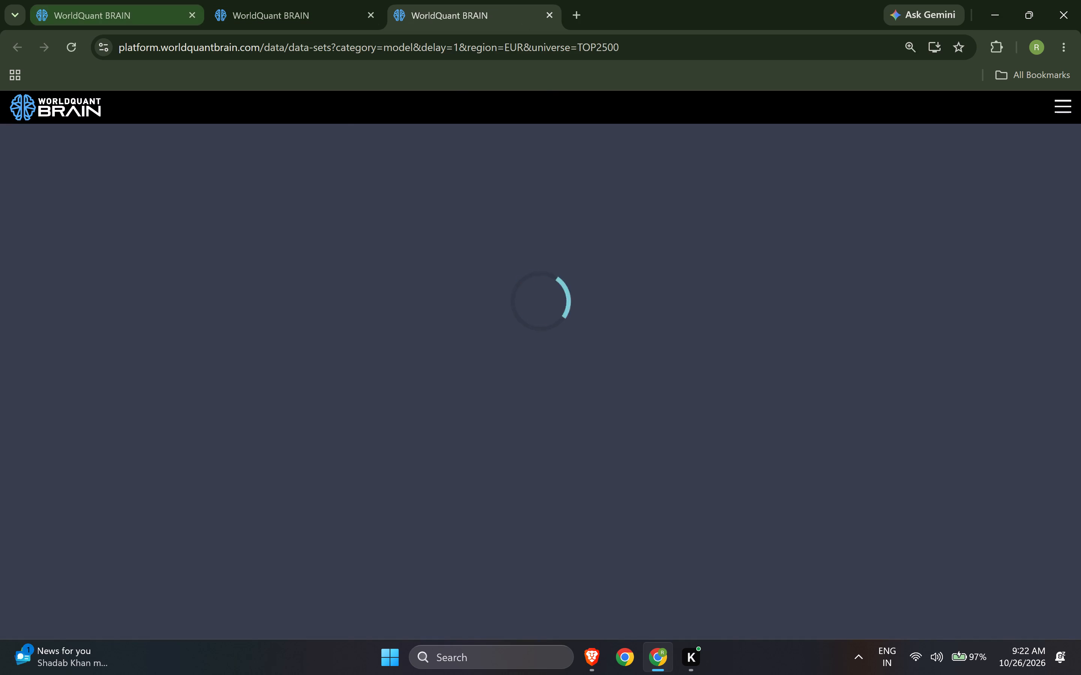
{"action": "left_click", "coordinate": [265, 16]}
{"action": "left_click", "coordinate": [131, 0]}
{"action": "left_click", "coordinate": [166, 94]}
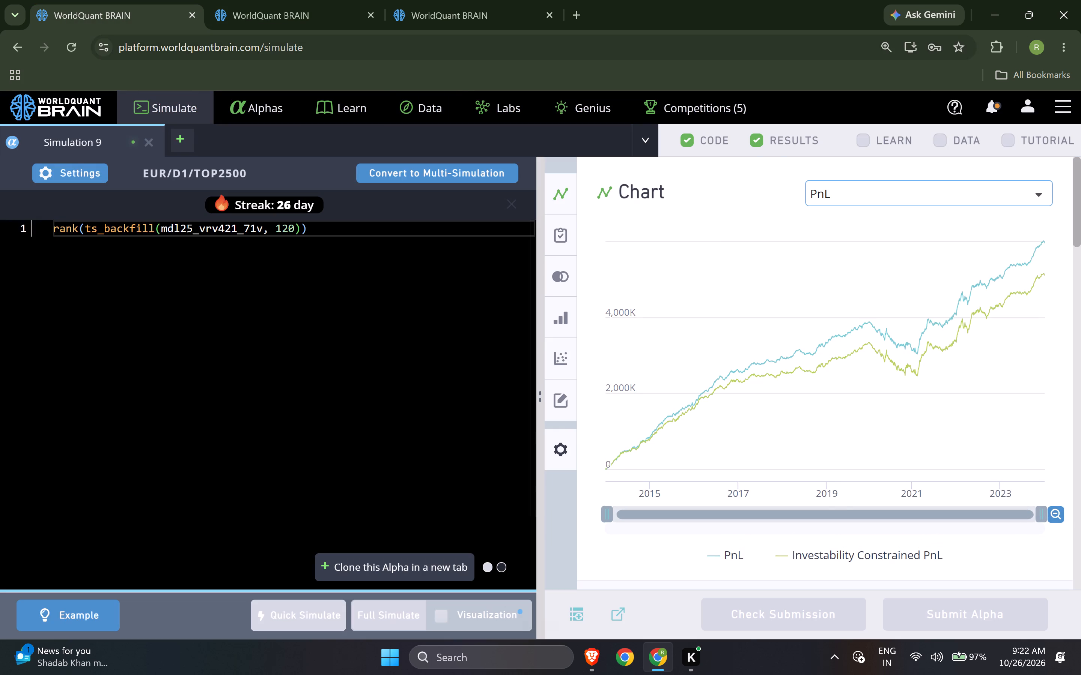
Sort the EUR delay 1 Model datasets by number of Alphas in descending order.
{"action": "left_click", "coordinate": [412, 0]}
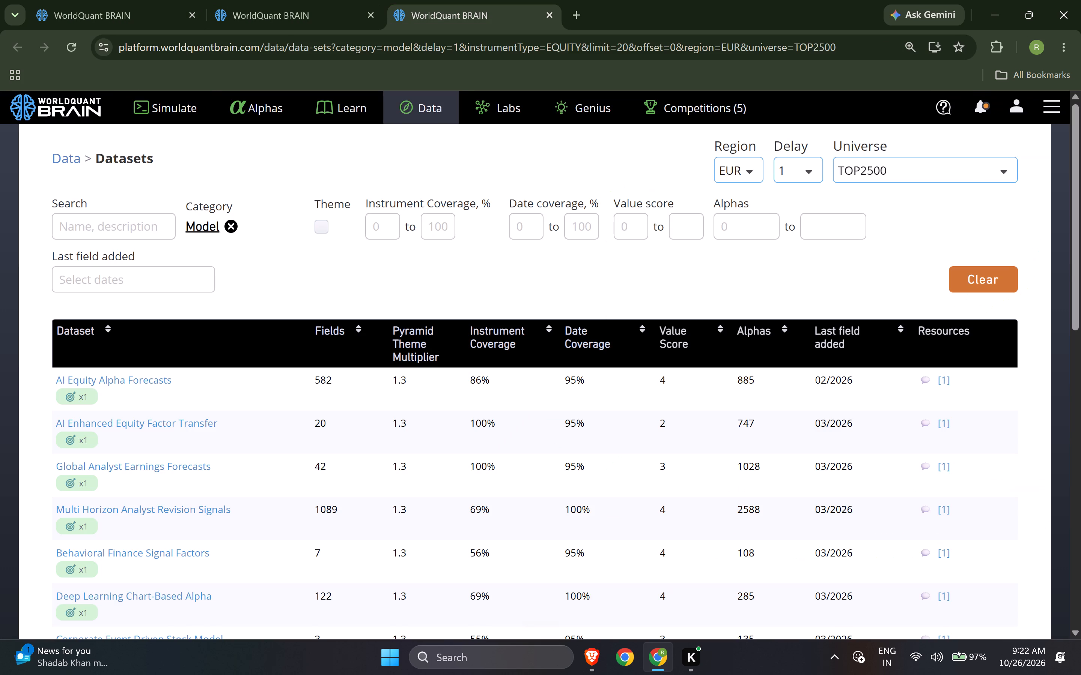
{"action": "left_click", "coordinate": [773, 334]}
{"action": "left_click", "coordinate": [771, 334]}
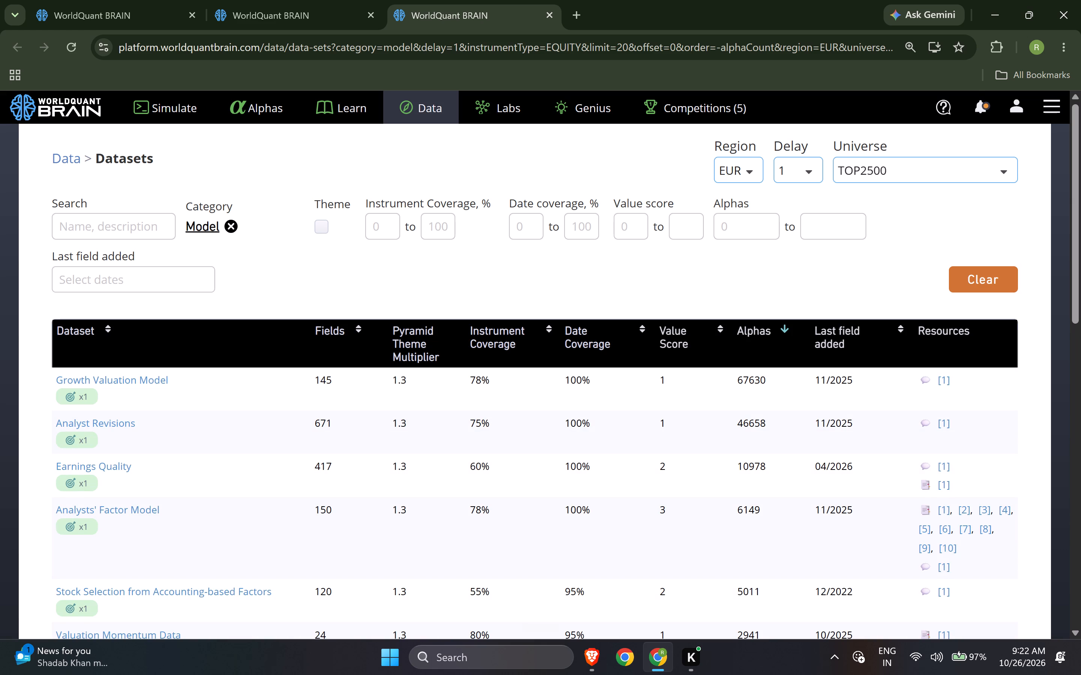
Open the Analysts' Factor Model dataset and sort its fields by Alphas in descending order.
{"action": "scroll", "coordinate": [170, 388], "scroll_direction": "down", "scroll_amount": 1}
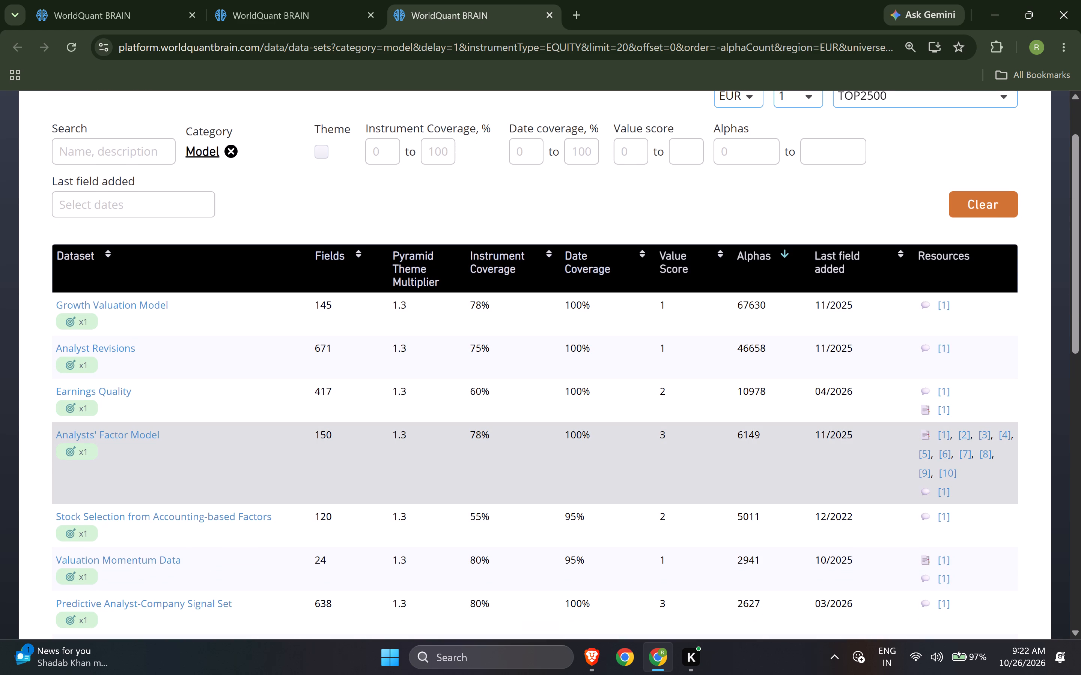
{"action": "left_click", "coordinate": [200, 452]}
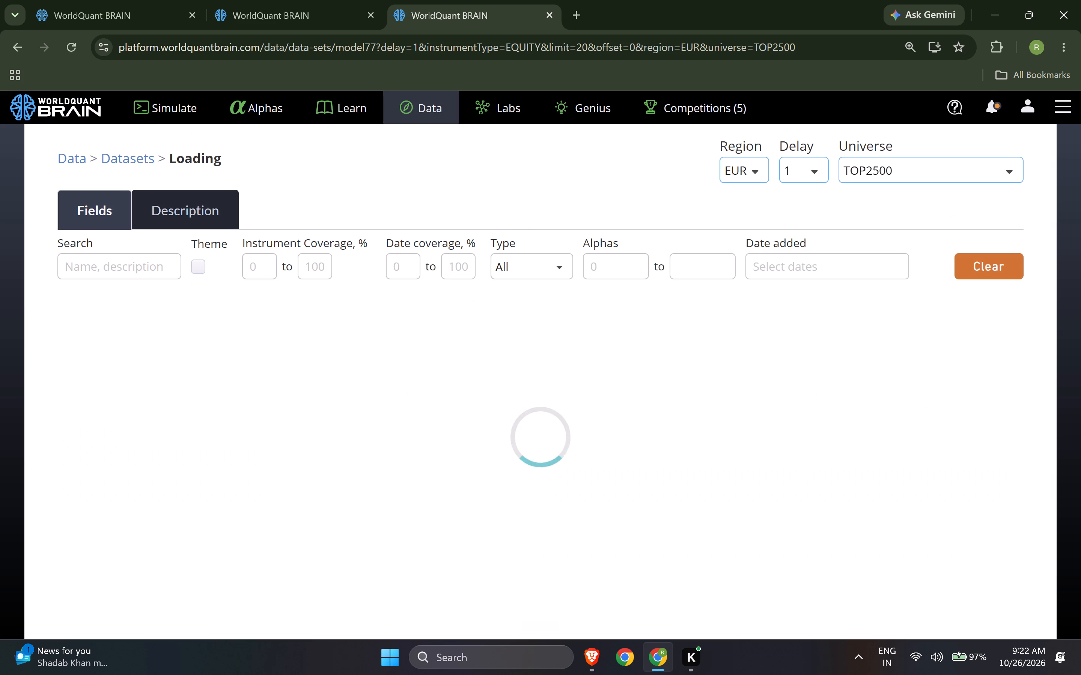
{"action": "left_click", "coordinate": [855, 320]}
{"action": "double_click", "coordinate": [854, 326]}
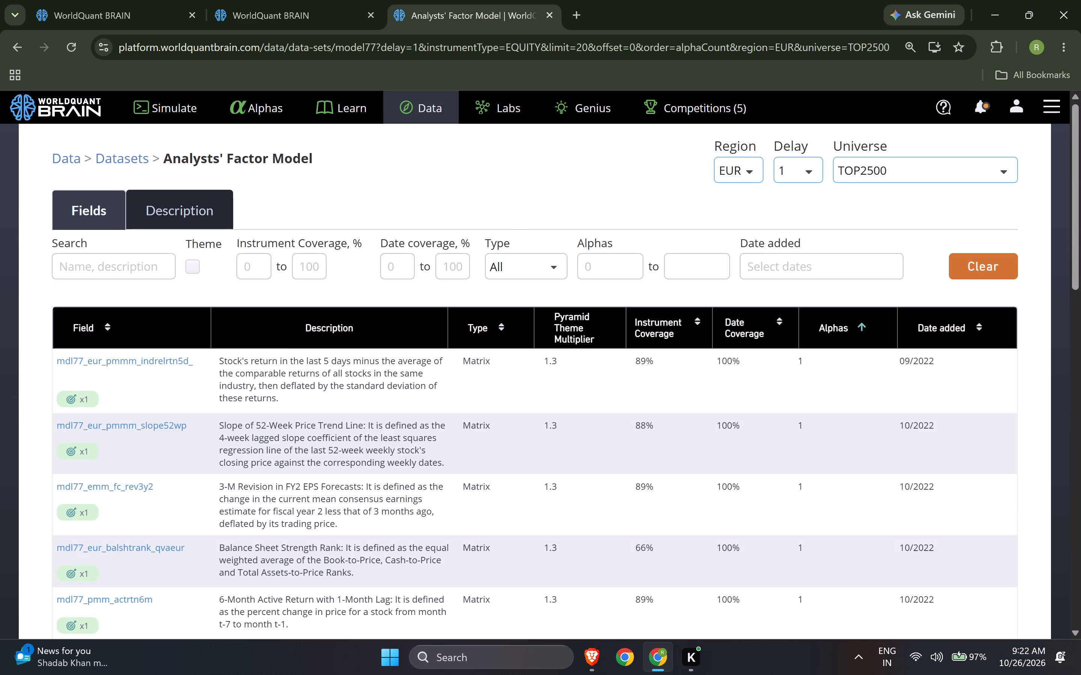
{"action": "left_click", "coordinate": [853, 326]}
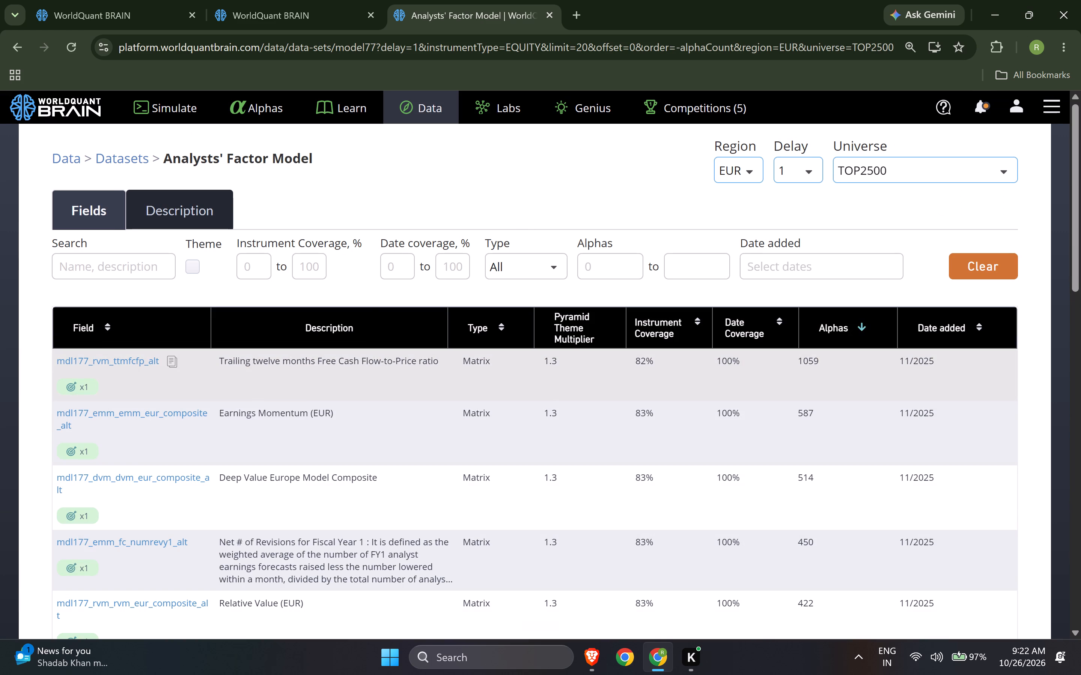
Copy the field name mdl177_rvm_ttmfcfp_alt and use it to replace mdl25_vrv421_71v in the Simulation 9 expression.
{"action": "left_click", "coordinate": [174, 362]}
{"action": "left_click", "coordinate": [79, 0]}
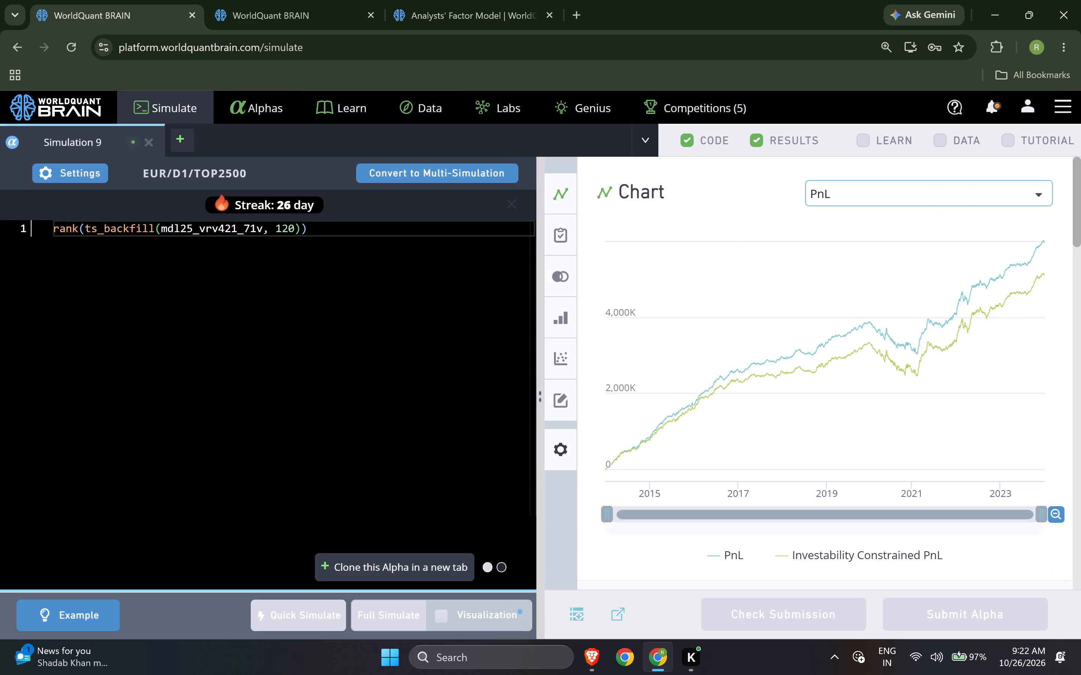
{"action": "double_click", "coordinate": [192, 225]}
{"action": "key", "text": "ctrl+v"}
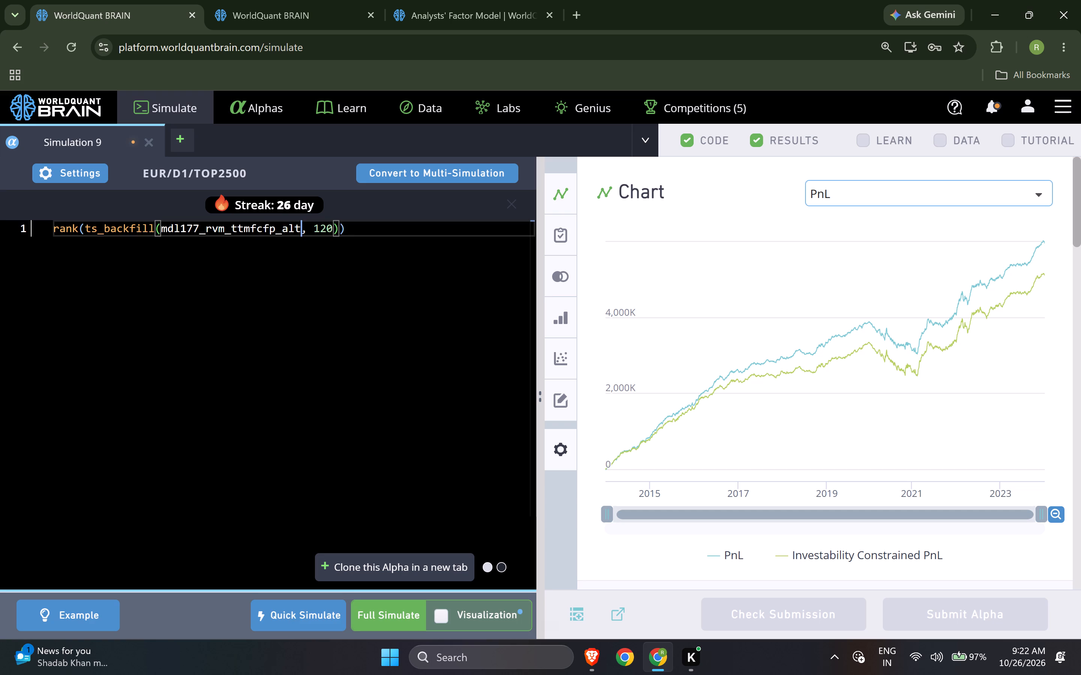
Set the simulation's neutralization to Crowding Factors, apply the settings and run a full simulation.
{"action": "left_click", "coordinate": [90, 174]}
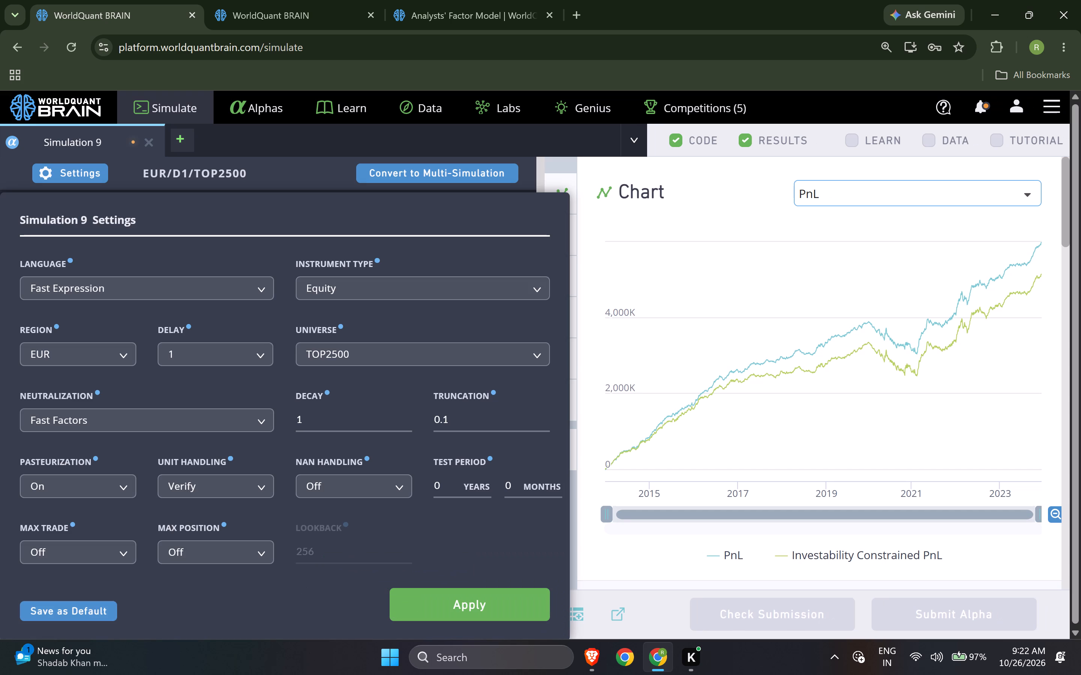
{"action": "left_click", "coordinate": [139, 417]}
{"action": "left_click", "coordinate": [125, 535]}
{"action": "left_click", "coordinate": [129, 525]}
{"action": "left_click", "coordinate": [429, 607]}
{"action": "left_click", "coordinate": [402, 615]}
In a new-tab clone of the alpha, replace ts_backfill with ts_arg_max and run a full simulation.
{"action": "left_click", "coordinate": [413, 574]}
{"action": "double_click", "coordinate": [108, 228]}
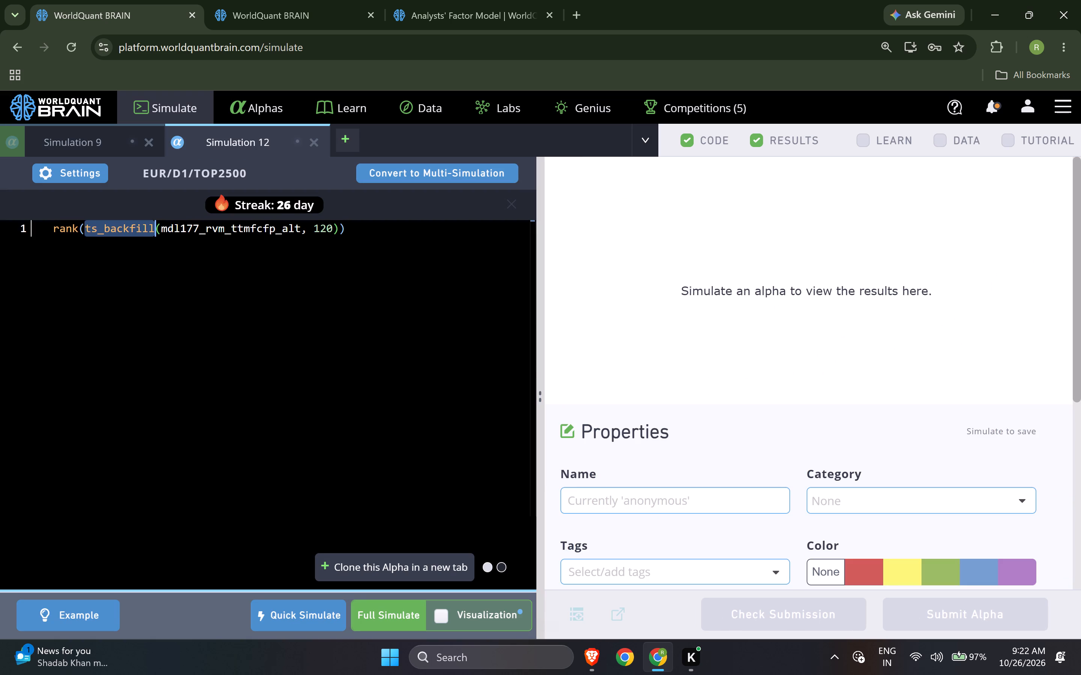
{"action": "key", "text": "t"}
{"action": "key", "text": "s"}
{"action": "left_click", "coordinate": [246, 247]}
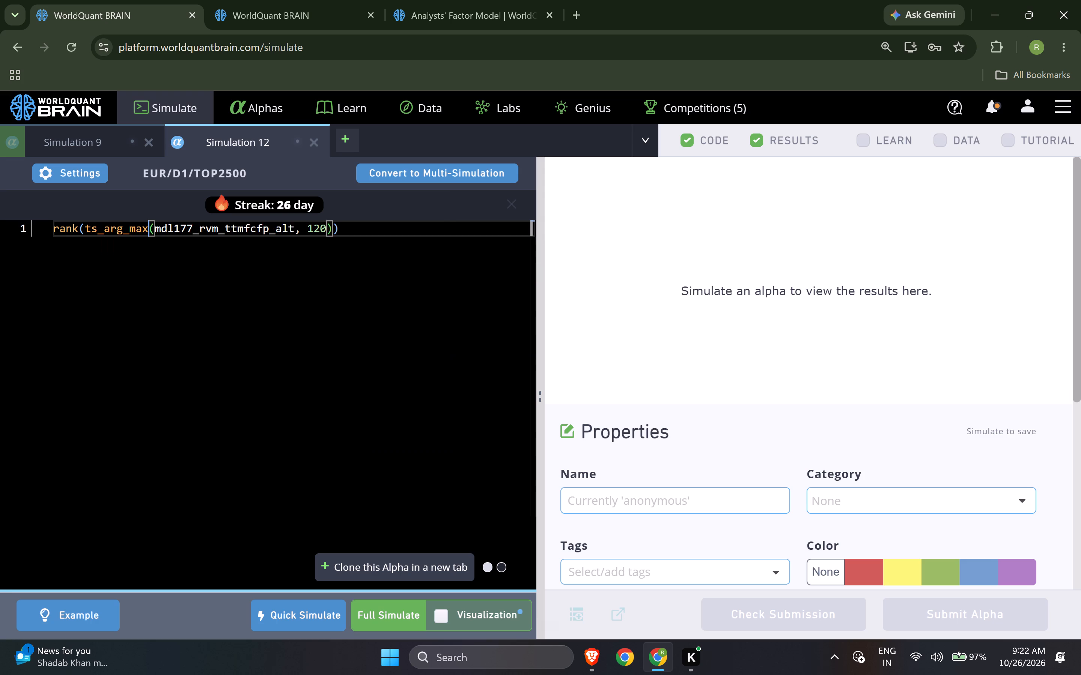
{"action": "left_click", "coordinate": [400, 620]}
In a new-tab clone of the alpha, replace ts_arg_max with ts_arg_min and run a full simulation.
{"action": "left_click", "coordinate": [403, 555]}
{"action": "double_click", "coordinate": [104, 232]}
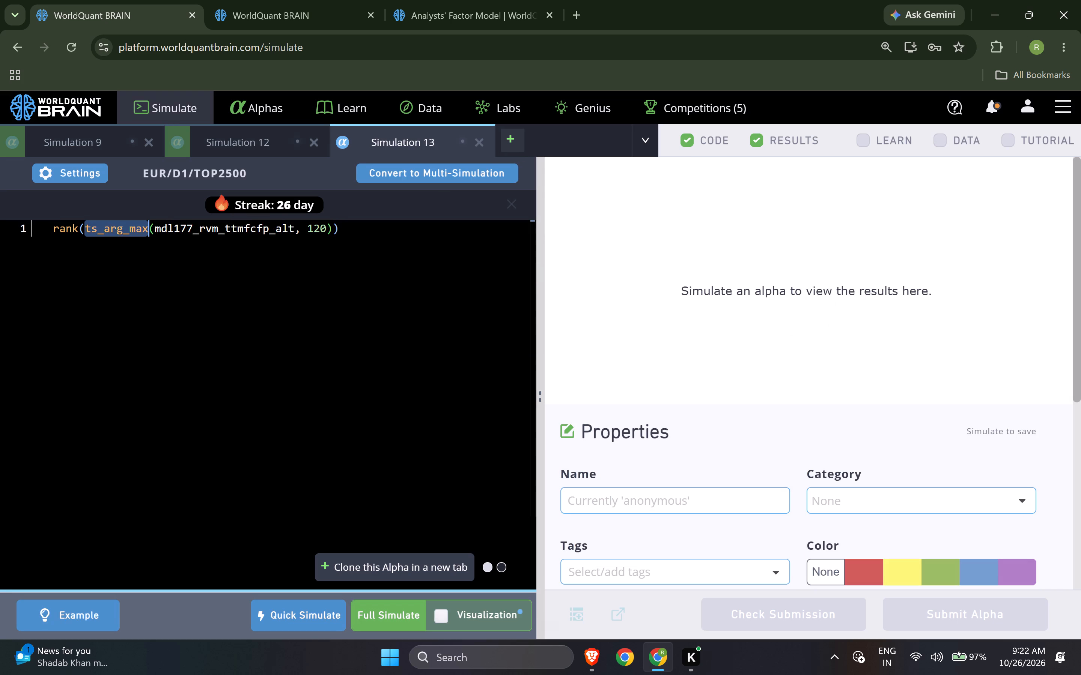
{"action": "key", "text": "s"}
{"action": "key", "text": "BackSpace"}
{"action": "type", "text": "ts"}
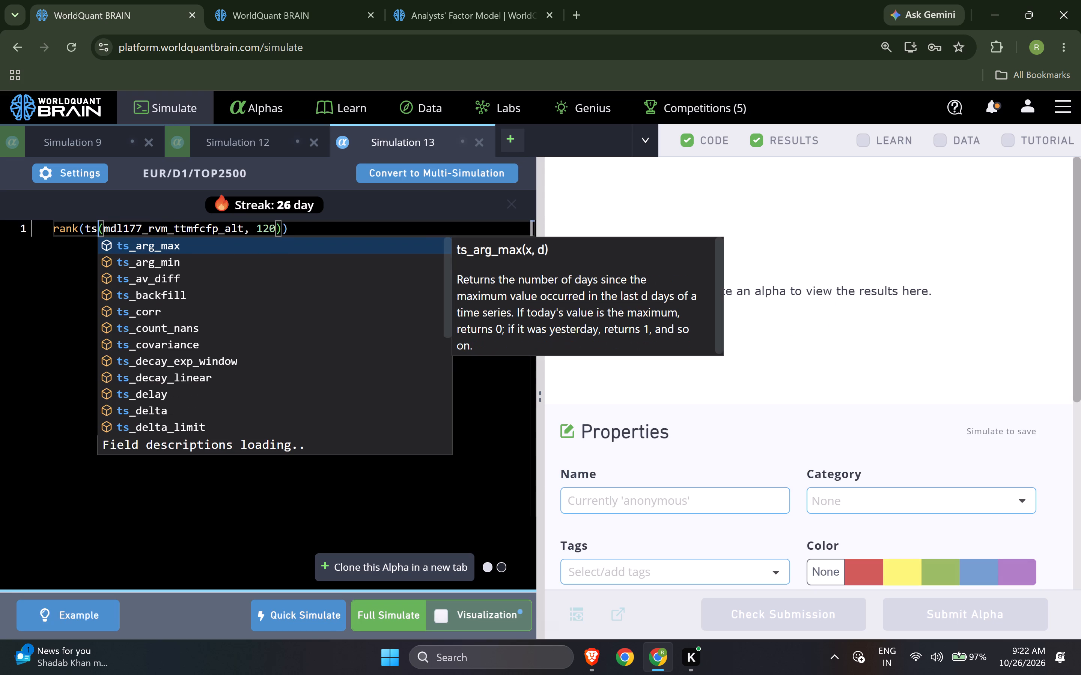
{"action": "left_click", "coordinate": [273, 261]}
{"action": "left_click", "coordinate": [392, 608]}
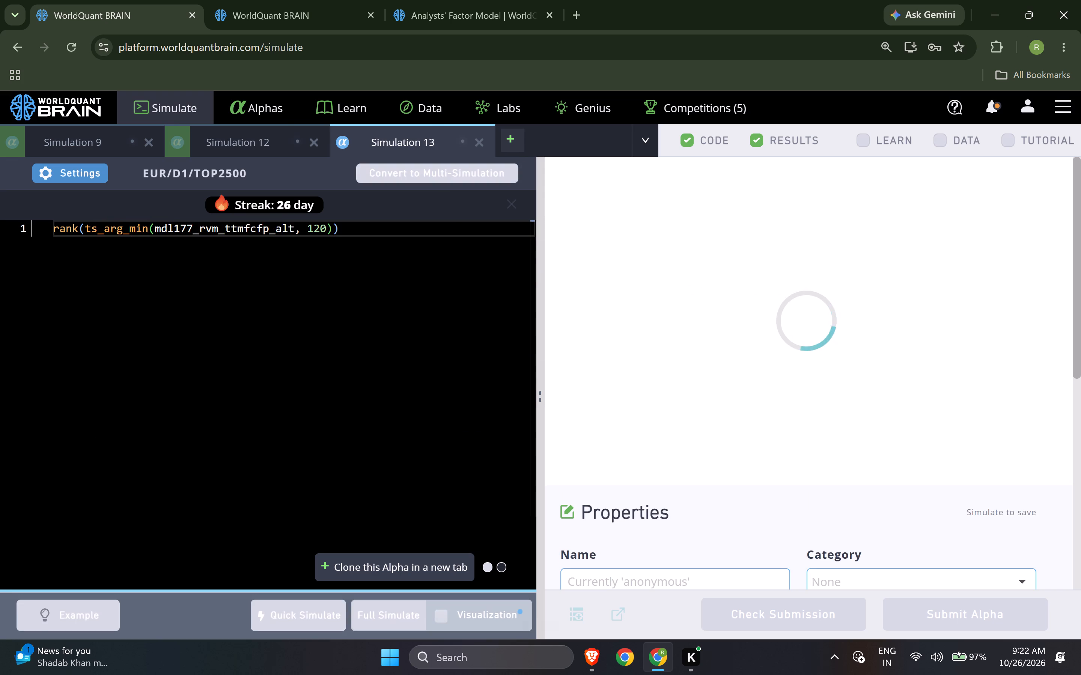
Clone the alpha in a new tab, replace ts_arg_min with ts_av_diff and run a full simulation.
{"action": "left_click", "coordinate": [400, 579]}
{"action": "double_click", "coordinate": [98, 231]}
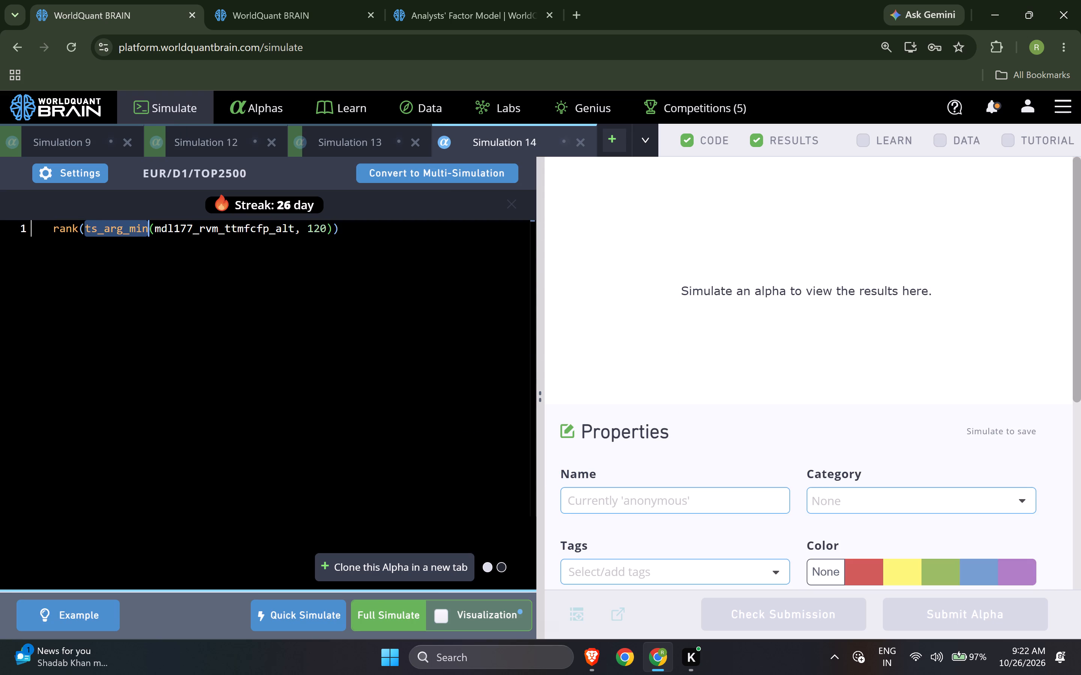
{"action": "type", "text": "ts"}
{"action": "left_click", "coordinate": [164, 291]}
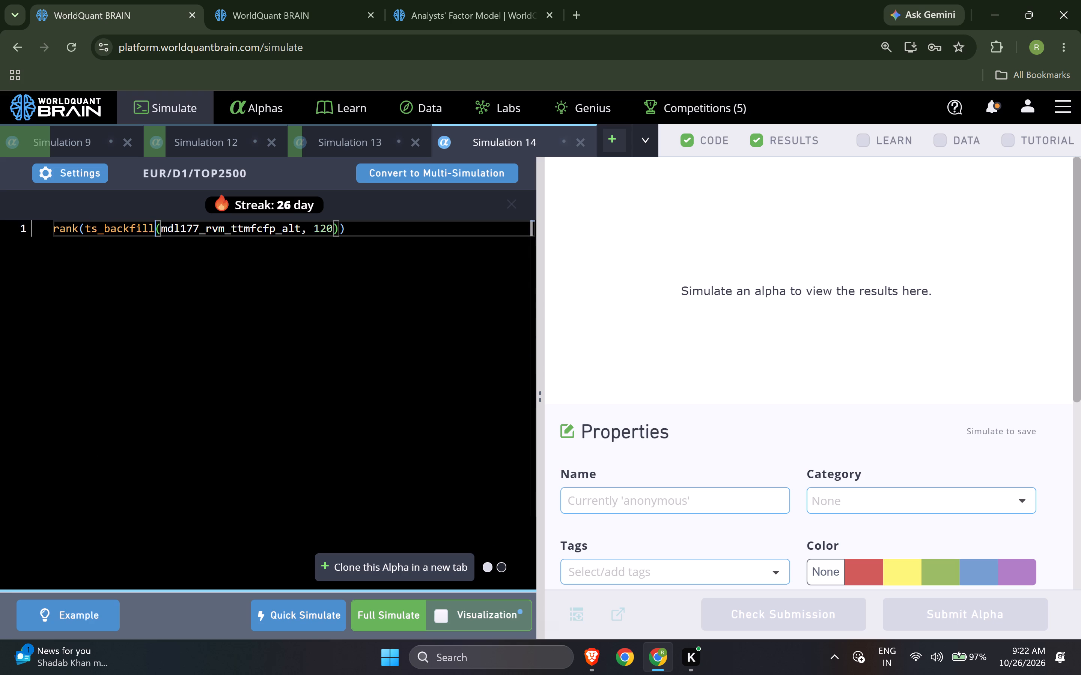
{"action": "double_click", "coordinate": [120, 231]}
{"action": "key", "text": "t"}
{"action": "key", "text": "s"}
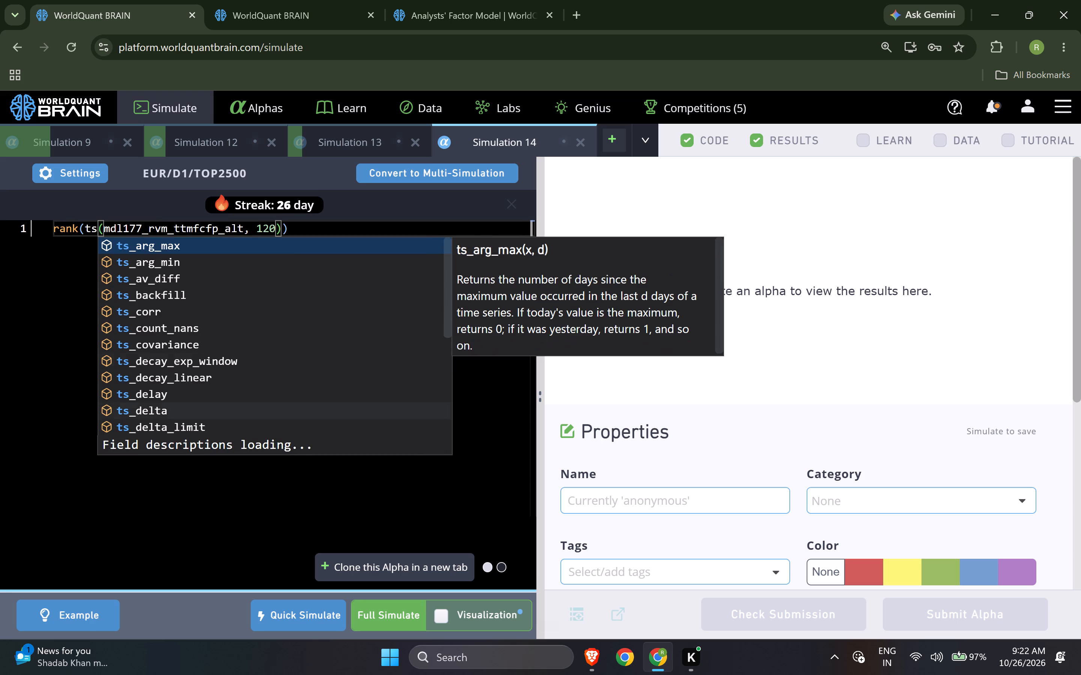
{"action": "left_click", "coordinate": [199, 276]}
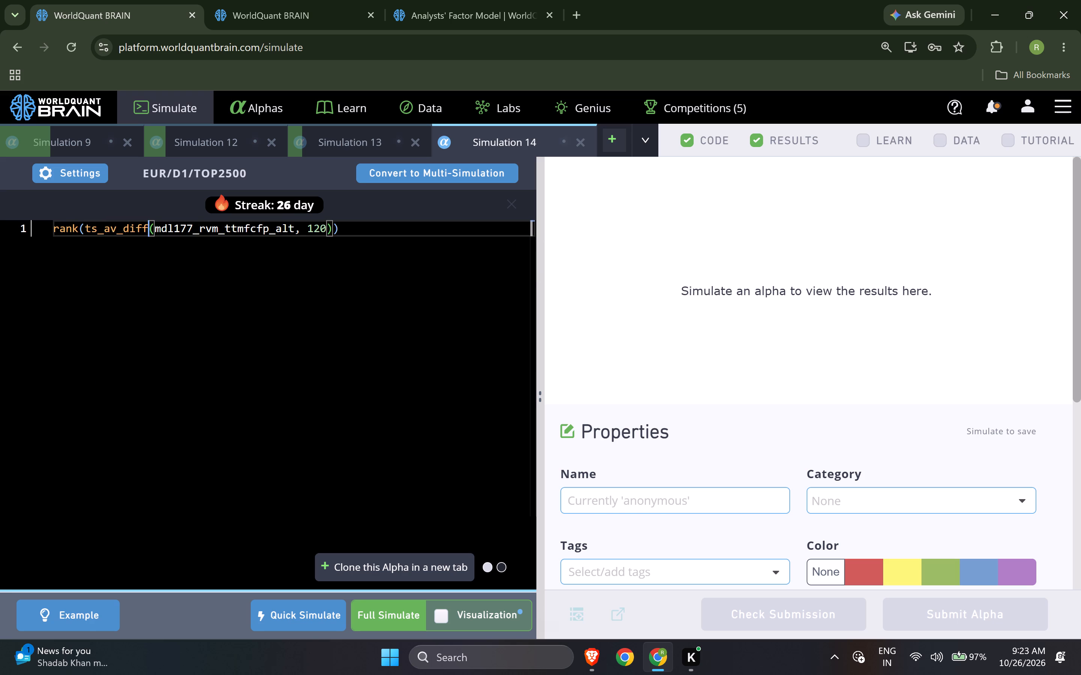
{"action": "left_click", "coordinate": [396, 607]}
Clone the alpha in a new tab, replace ts_av_diff with ts_rank and run a full simulation.
{"action": "left_click", "coordinate": [395, 574]}
{"action": "double_click", "coordinate": [97, 220]}
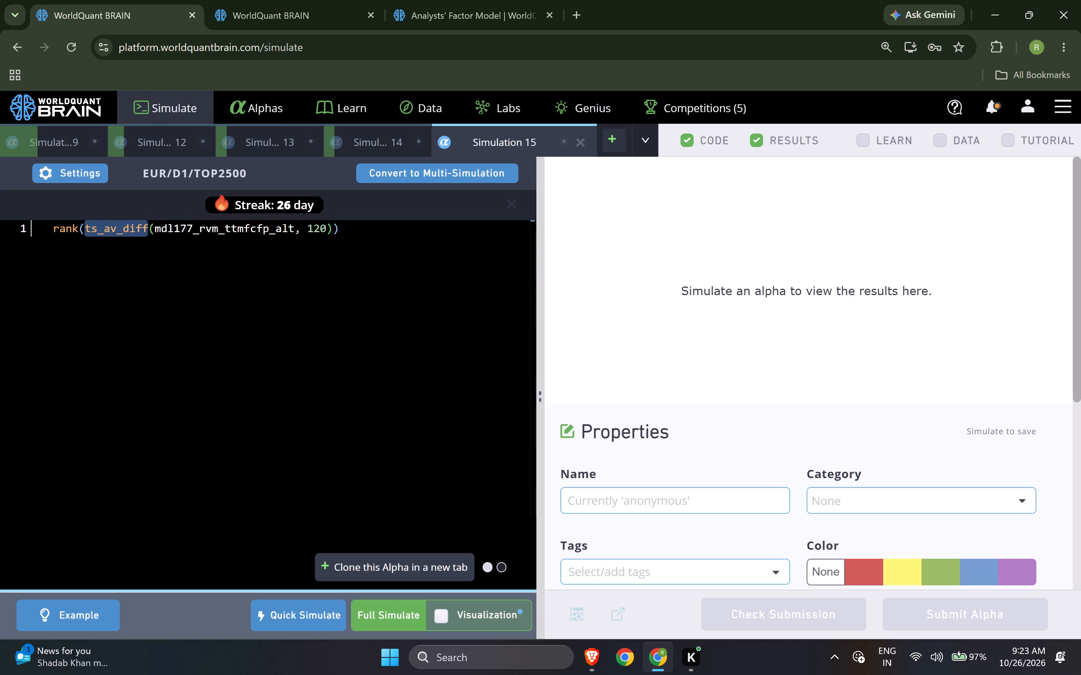
{"action": "key", "text": "t"}
{"action": "key", "text": "s"}
{"action": "key", "text": "shift+underscore"}
{"action": "type", "text": "ra"}
{"action": "left_click", "coordinate": [164, 248]}
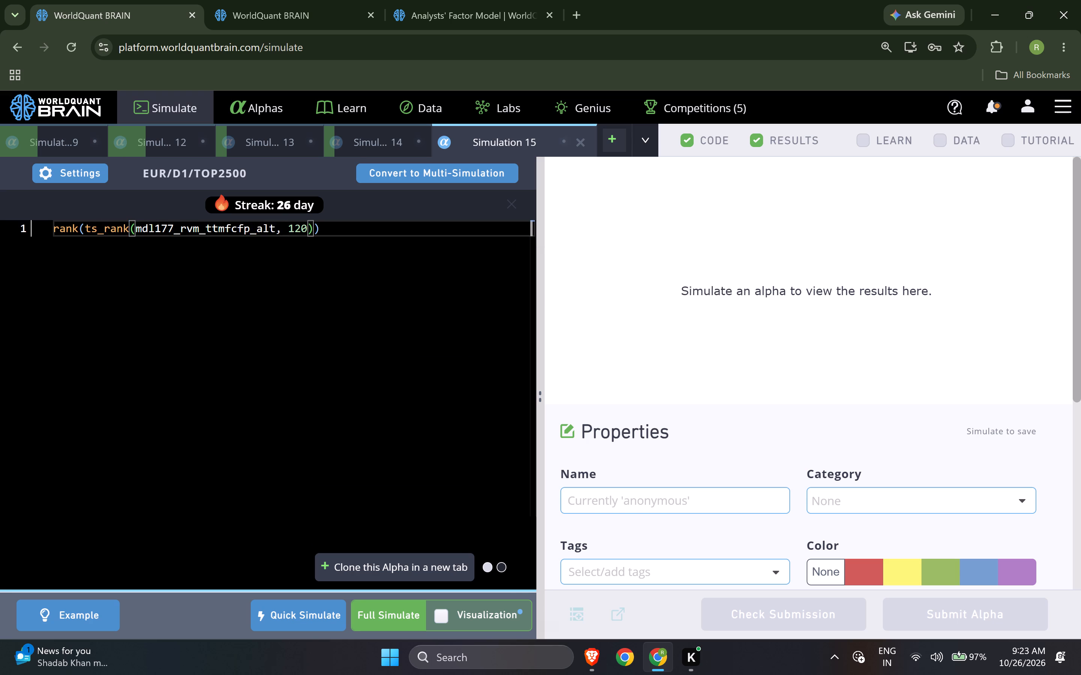
{"action": "left_click", "coordinate": [390, 616]}
Clone the alpha in a new tab, replace ts_rank with ts_scale and run a full simulation.
{"action": "left_click", "coordinate": [405, 566]}
{"action": "double_click", "coordinate": [119, 228]}
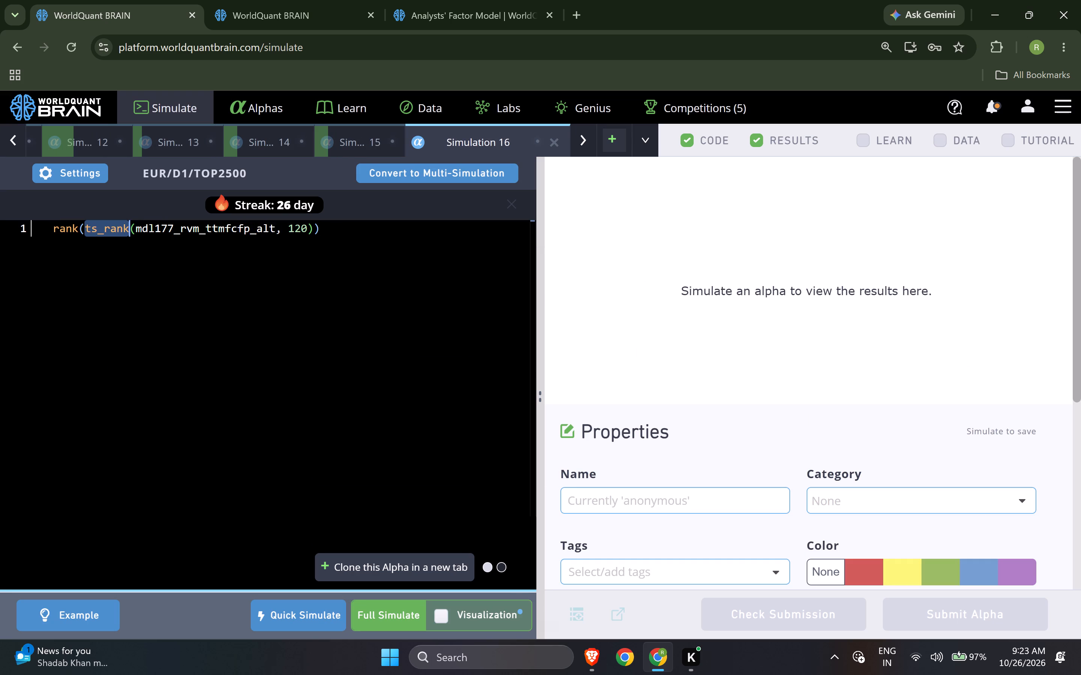
{"action": "key", "text": "t"}
{"action": "type", "text": "s-sc"}
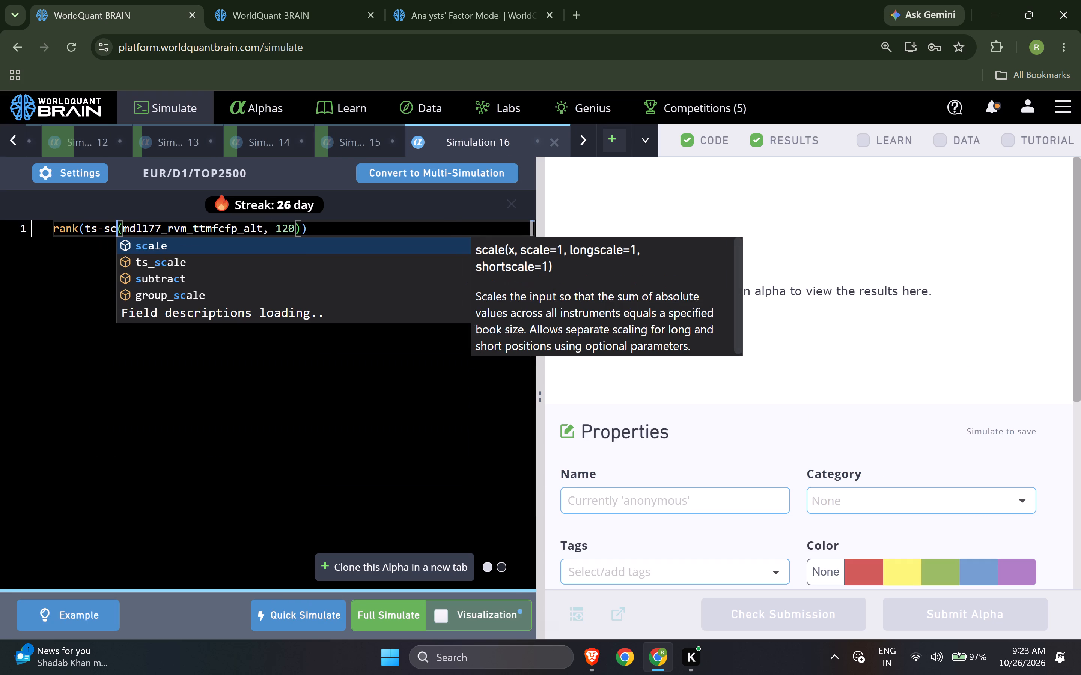
{"action": "key", "text": "BackSpace"}
{"action": "key", "text": "BackSpace"}
{"action": "key", "text": "BackSpace"}
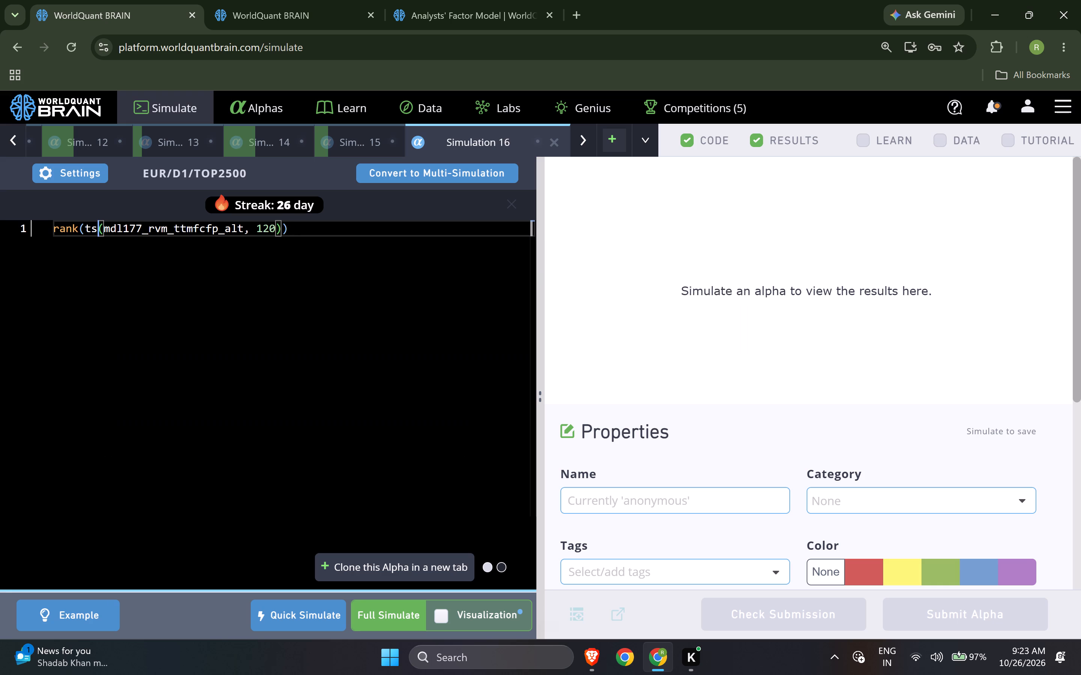
{"action": "type", "text": "_sc"}
{"action": "key", "text": "Return"}
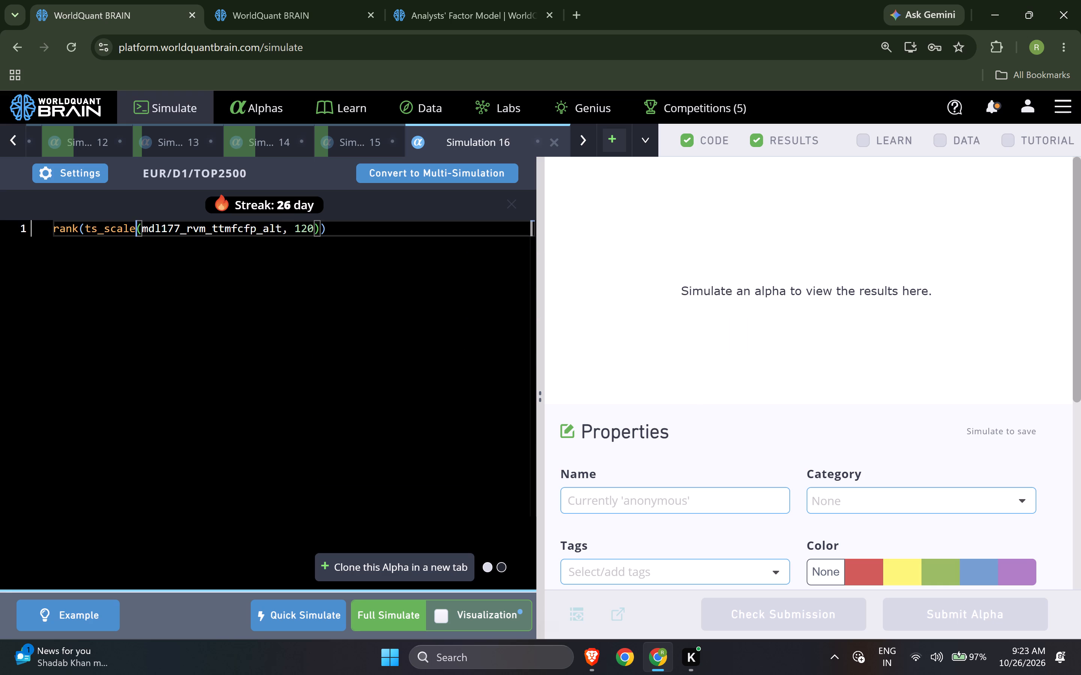
{"action": "left_click", "coordinate": [403, 624]}
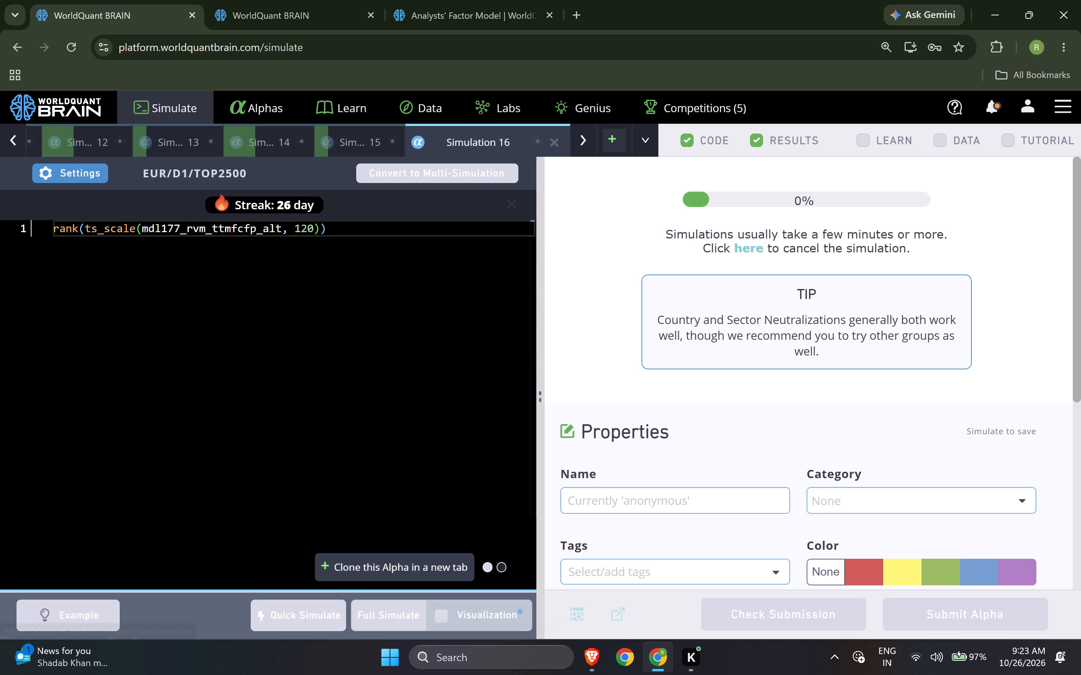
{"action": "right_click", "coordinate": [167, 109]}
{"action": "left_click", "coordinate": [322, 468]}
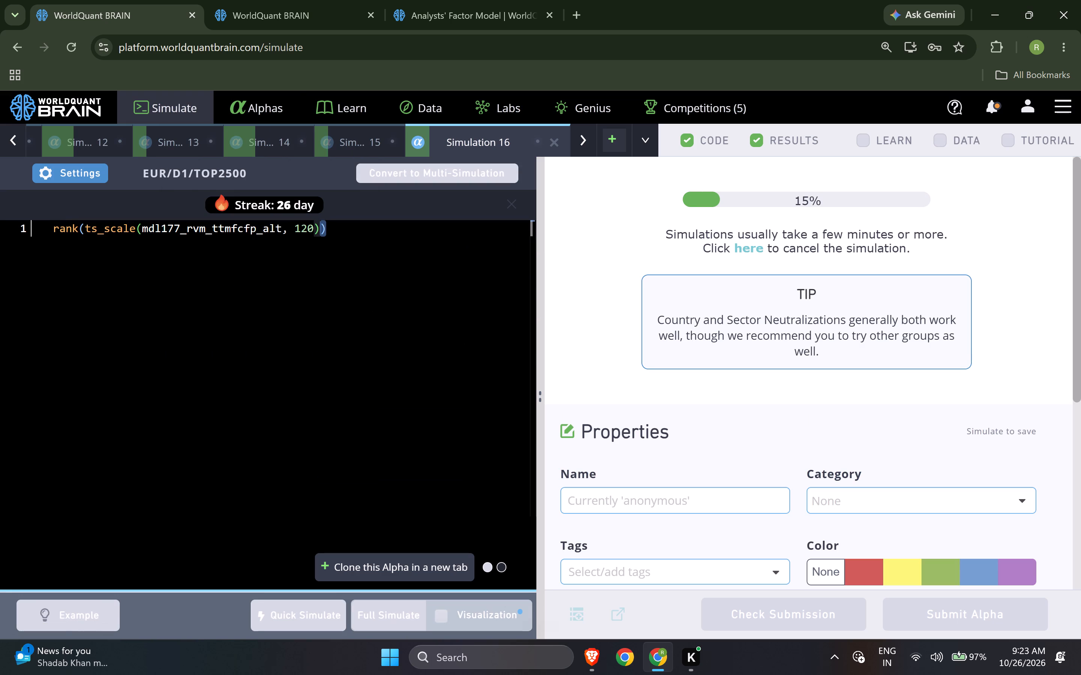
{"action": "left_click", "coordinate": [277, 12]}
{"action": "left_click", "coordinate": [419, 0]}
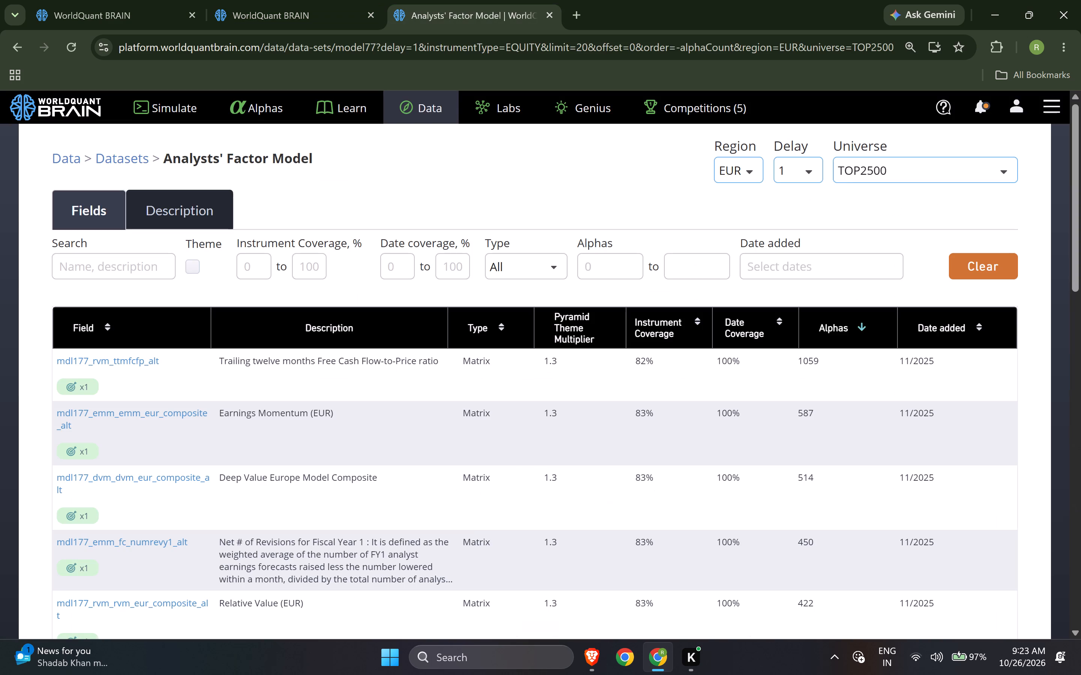
From the Genius page, open the unsubmitted alphas list and filter it to type Super.
{"action": "left_click", "coordinate": [331, 0]}
{"action": "scroll", "coordinate": [272, 307], "scroll_direction": "up", "scroll_amount": 5}
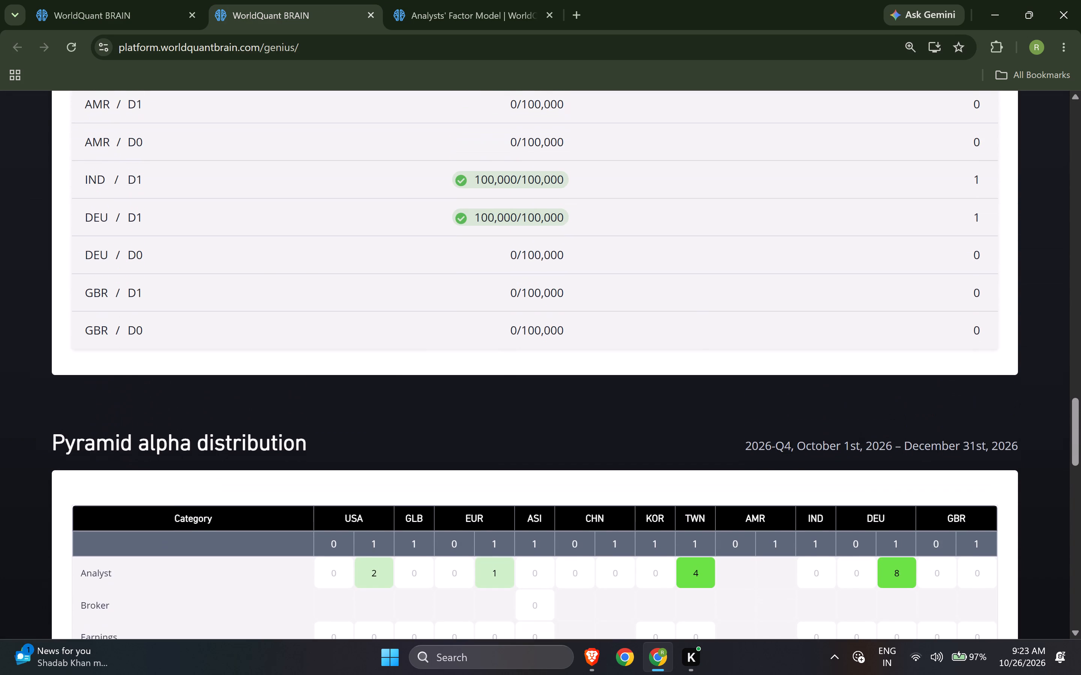
{"action": "left_click_drag", "start_coordinate": [1076, 419], "coordinate": [1080, 43]}
{"action": "left_click", "coordinate": [261, 116]}
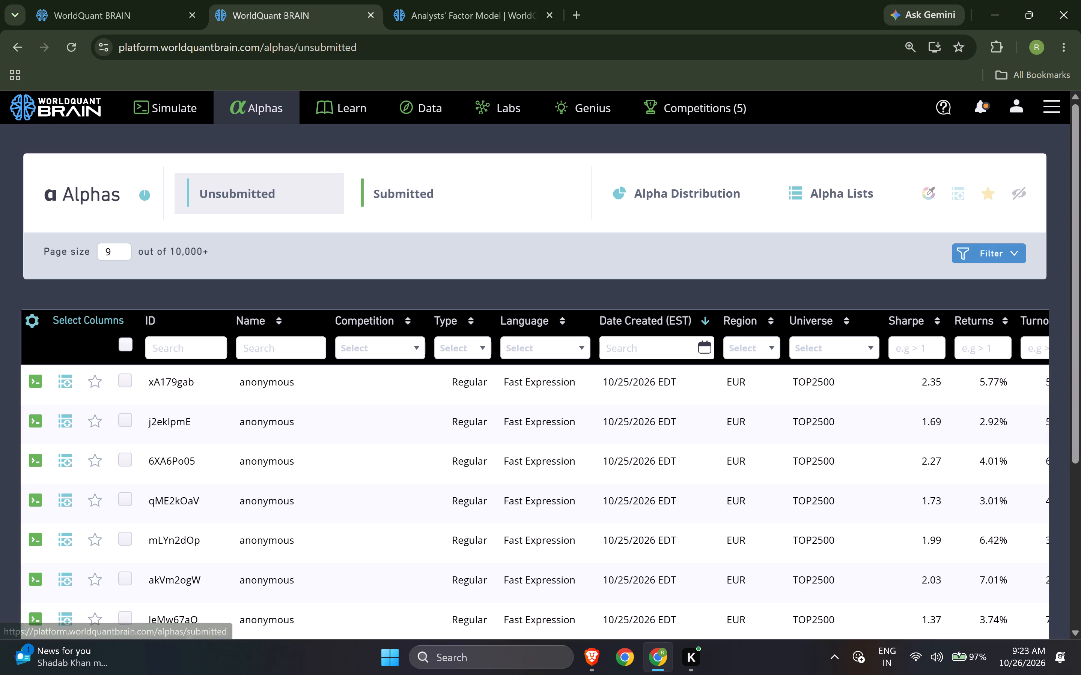
{"action": "left_click", "coordinate": [468, 339]}
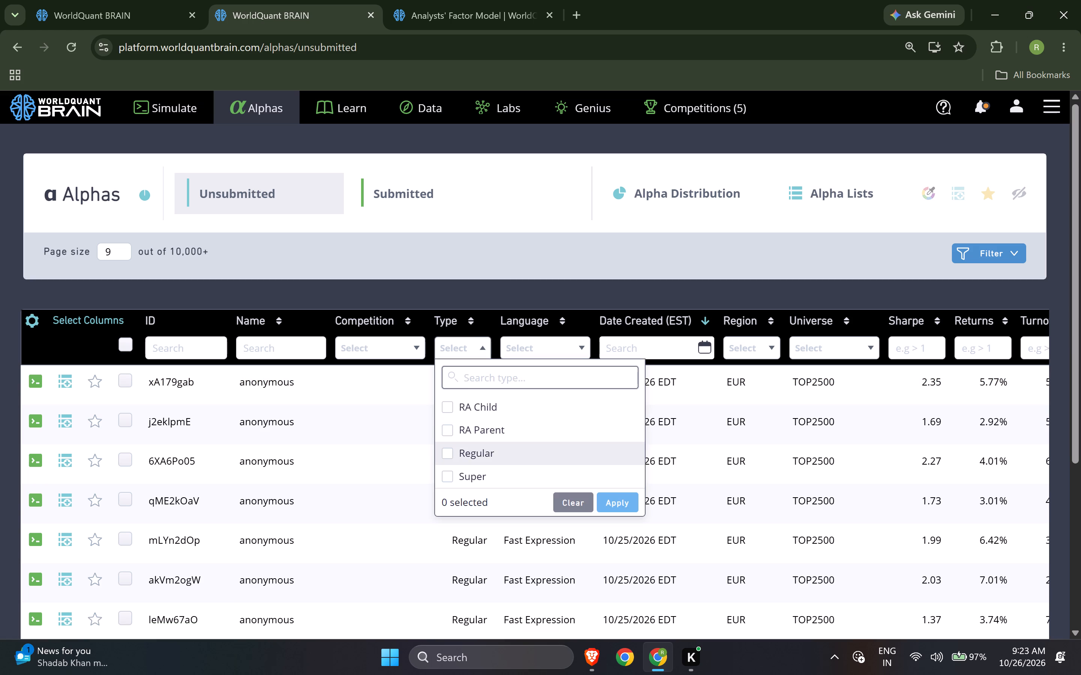
{"action": "left_click", "coordinate": [490, 466]}
{"action": "left_click", "coordinate": [610, 501]}
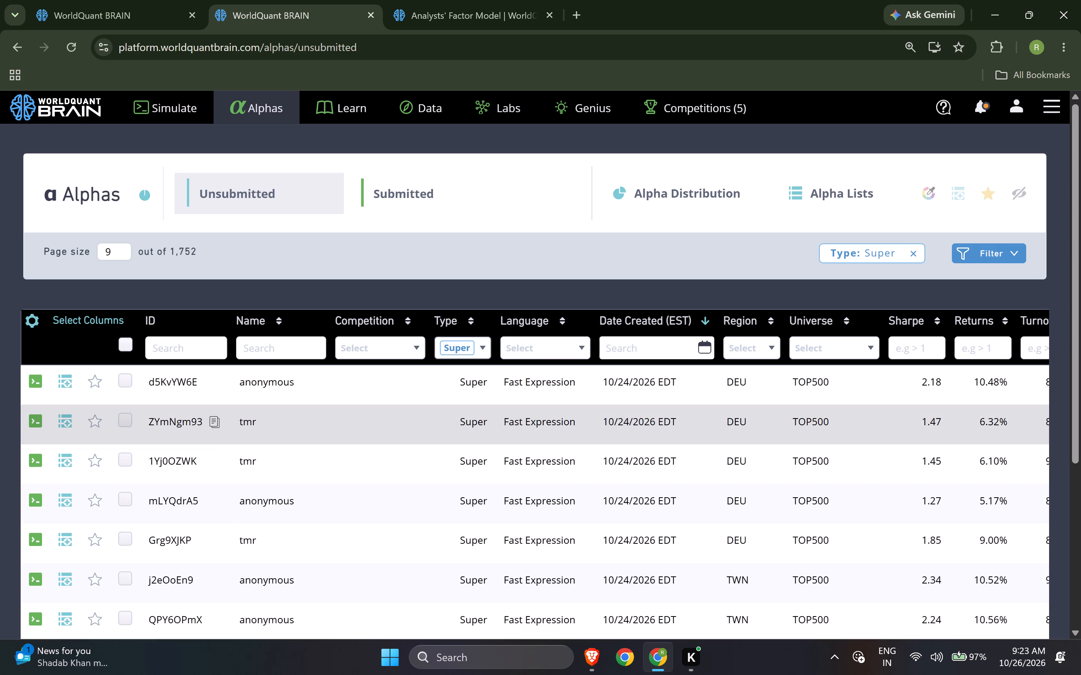
Open the DEU super alpha Grg9XJKP, run its submission check and close its details.
{"action": "scroll", "coordinate": [414, 447], "scroll_direction": "down", "scroll_amount": 1}
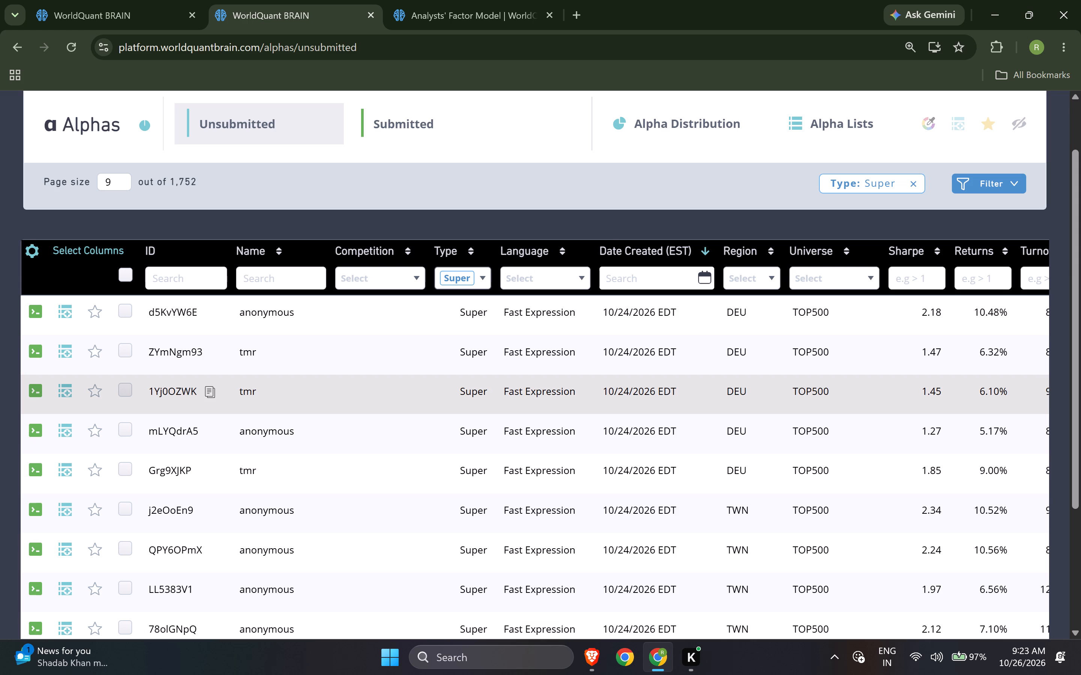
{"action": "left_click", "coordinate": [306, 466]}
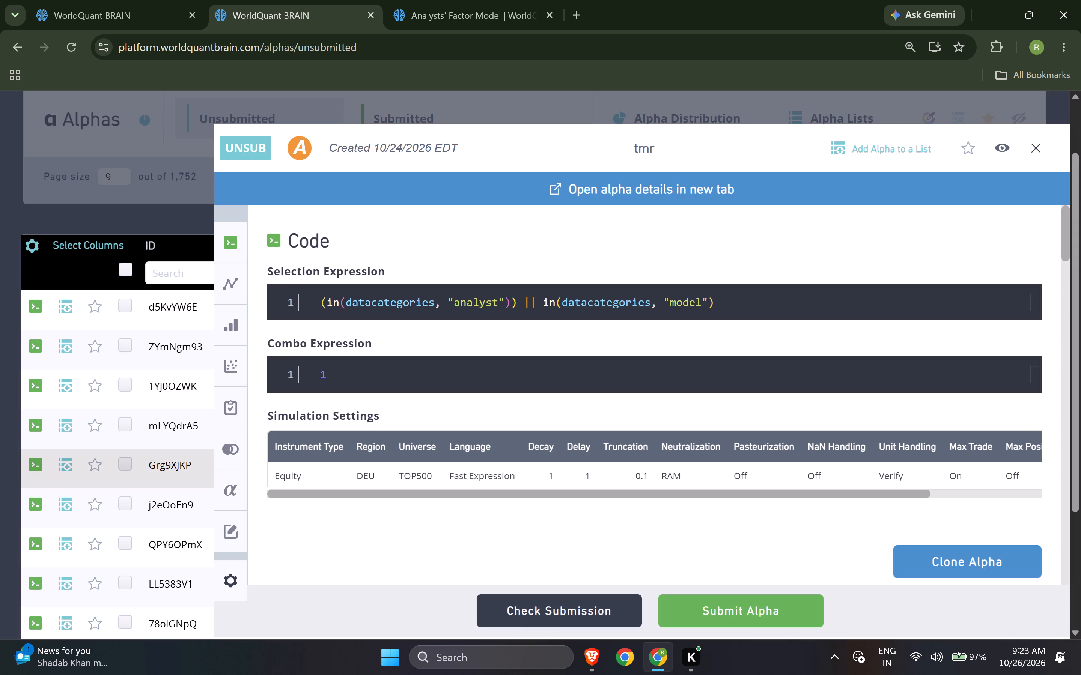
{"action": "left_click", "coordinate": [532, 611]}
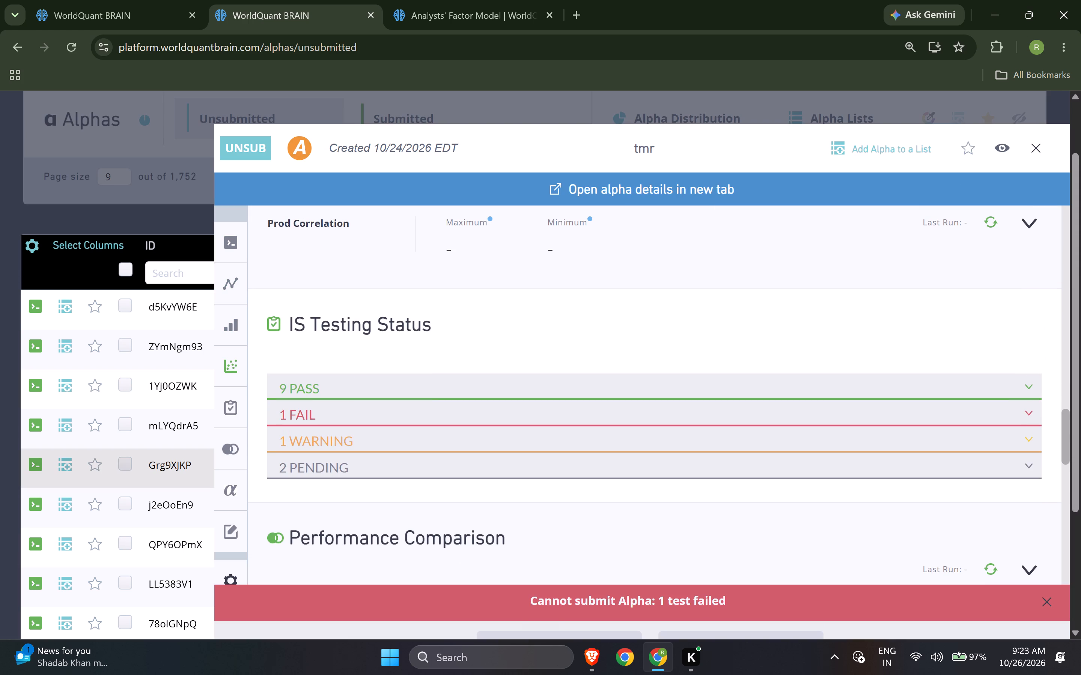
{"action": "left_click", "coordinate": [1038, 148]}
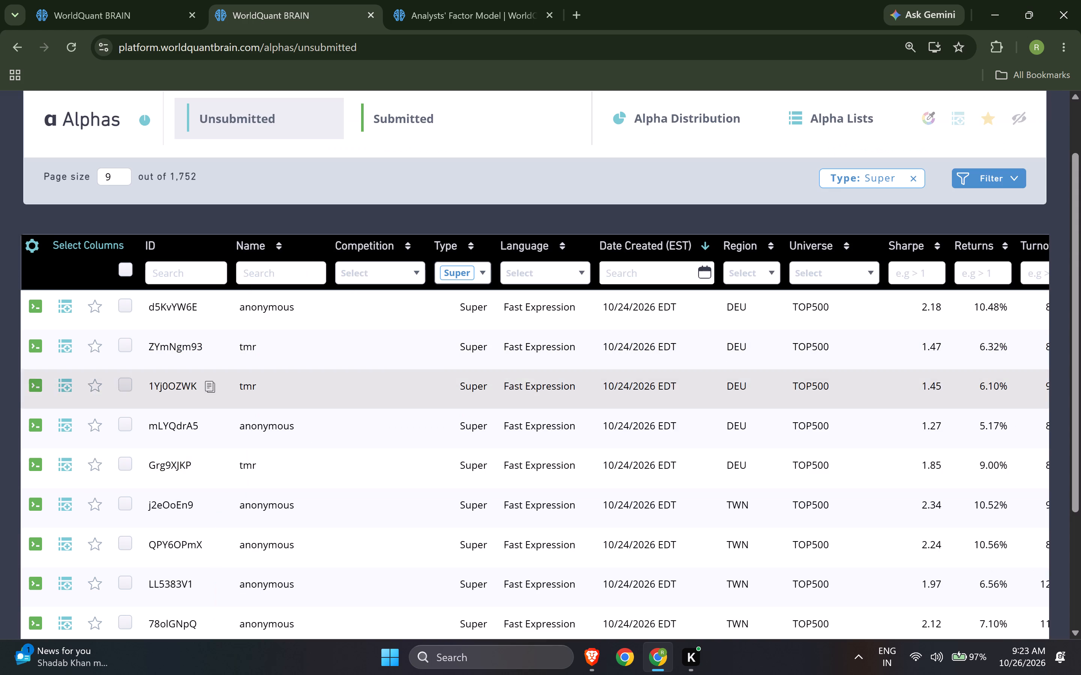
Examine the code and simulation settings of super alphas j2eOoEn9 (TWN) and d5KvYW6E (DEU), closing each one's details.
{"action": "scroll", "coordinate": [688, 442], "scroll_direction": "up", "scroll_amount": 6}
{"action": "scroll", "coordinate": [515, 452], "scroll_direction": "down", "scroll_amount": 2}
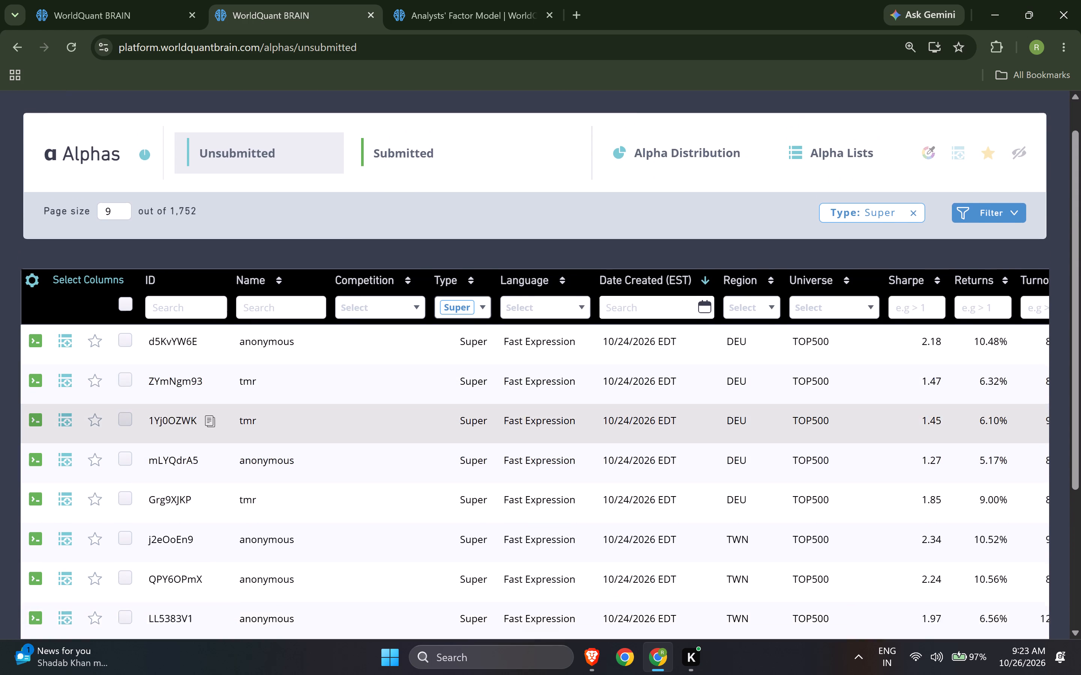
{"action": "scroll", "coordinate": [510, 456], "scroll_direction": "down", "scroll_amount": 2}
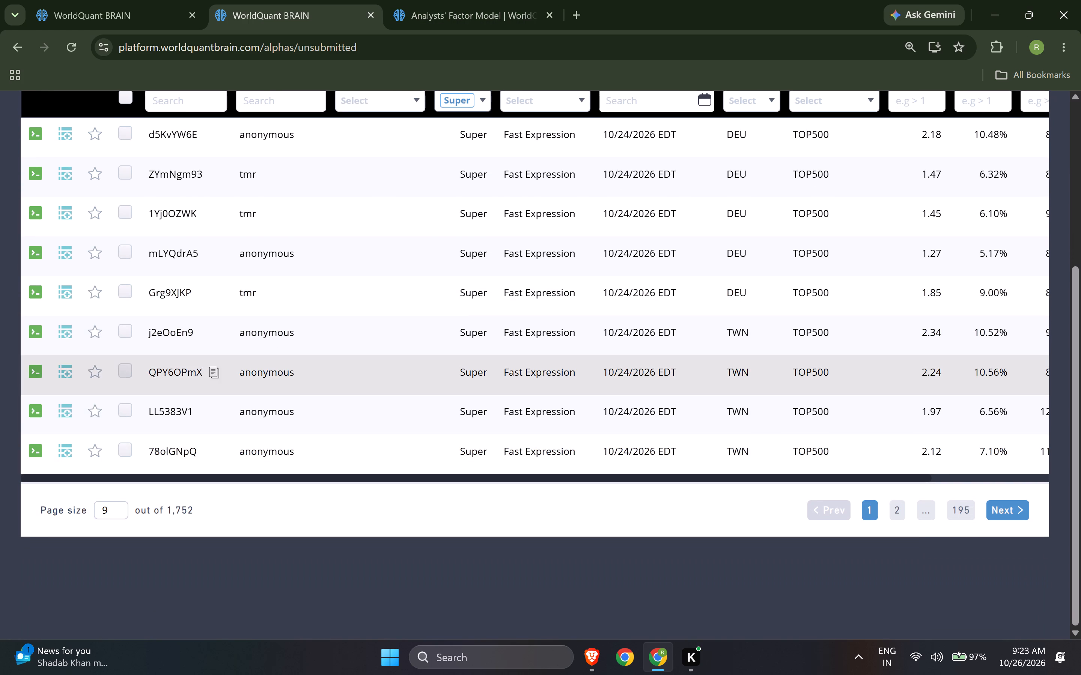
{"action": "left_click", "coordinate": [260, 330]}
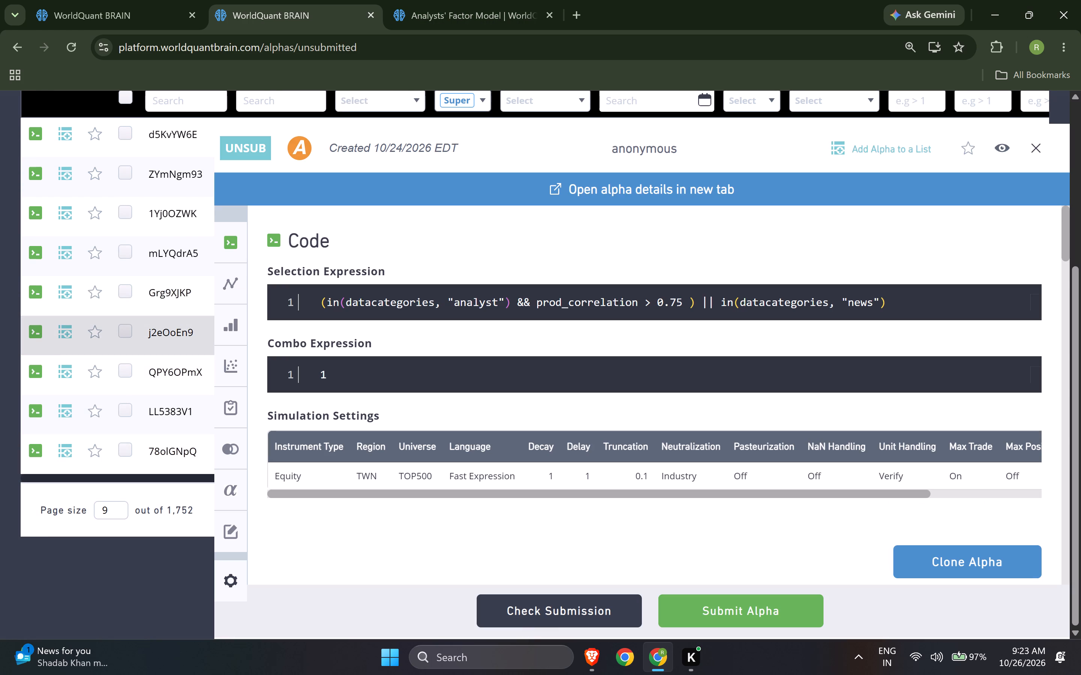
{"action": "left_click", "coordinate": [1036, 147]}
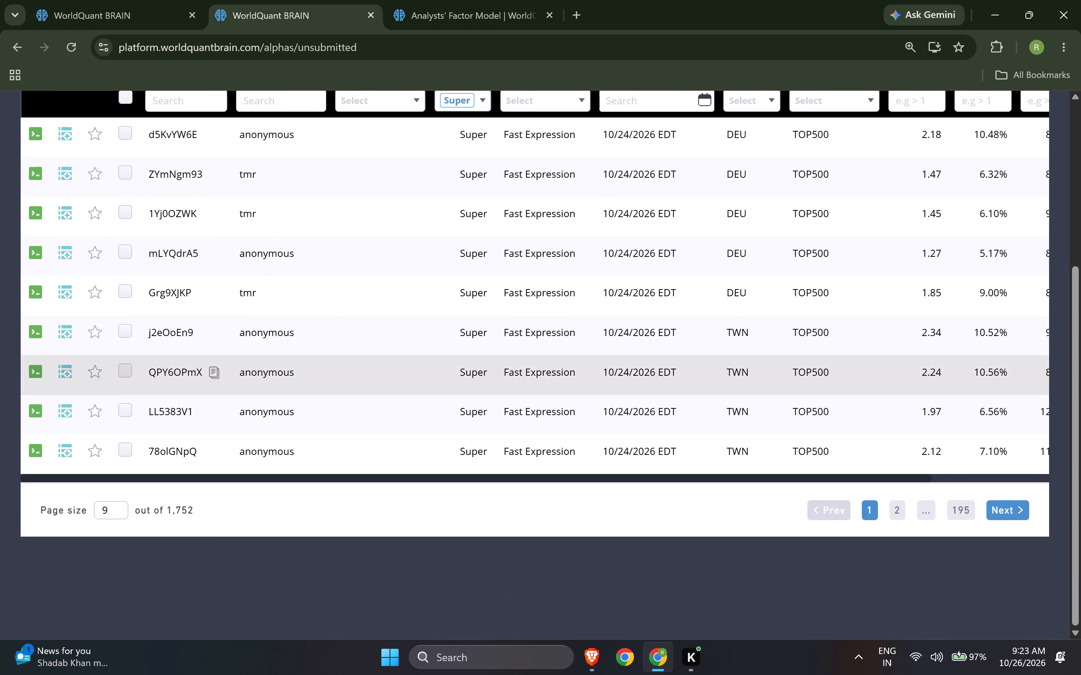
{"action": "scroll", "coordinate": [673, 391], "scroll_direction": "up", "scroll_amount": 3}
{"action": "left_click", "coordinate": [264, 364]}
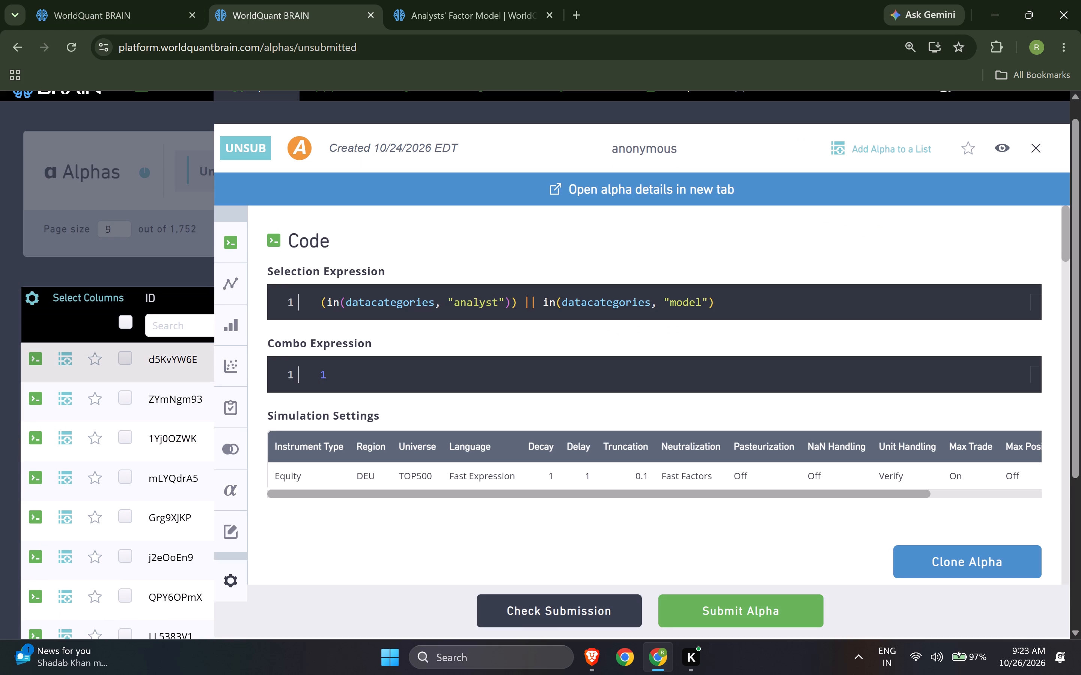
{"action": "left_click", "coordinate": [1040, 149]}
{"action": "scroll", "coordinate": [686, 207], "scroll_direction": "up", "scroll_amount": 3}
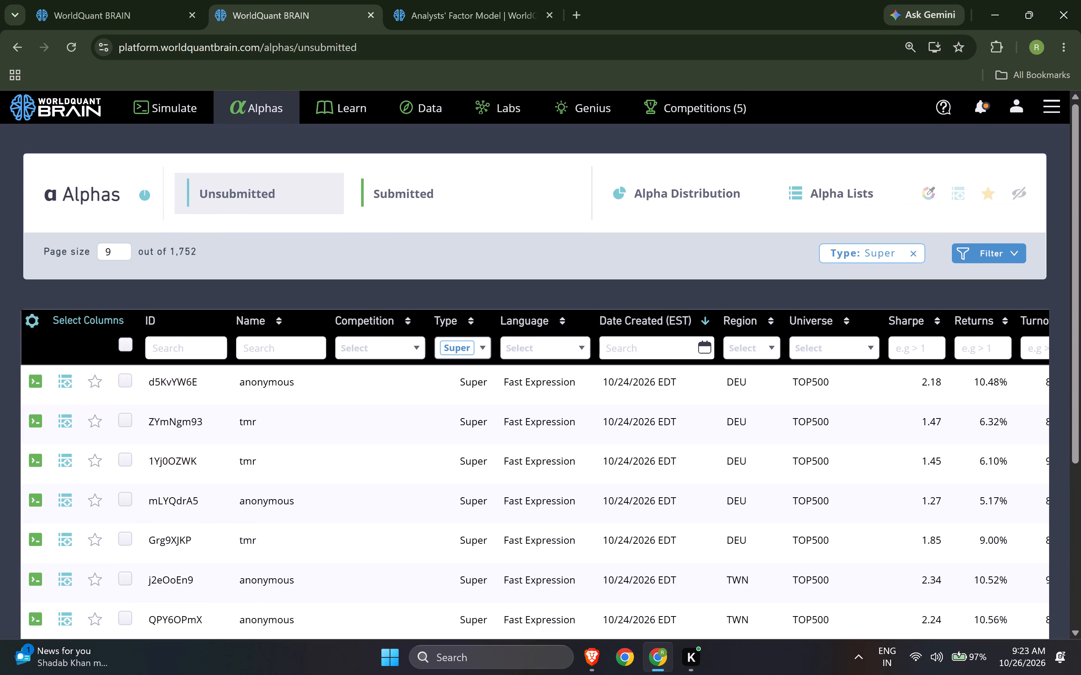
On the Simulate page, close Simulation 9 and create a new super alpha simulation.
{"action": "left_click", "coordinate": [147, 114]}
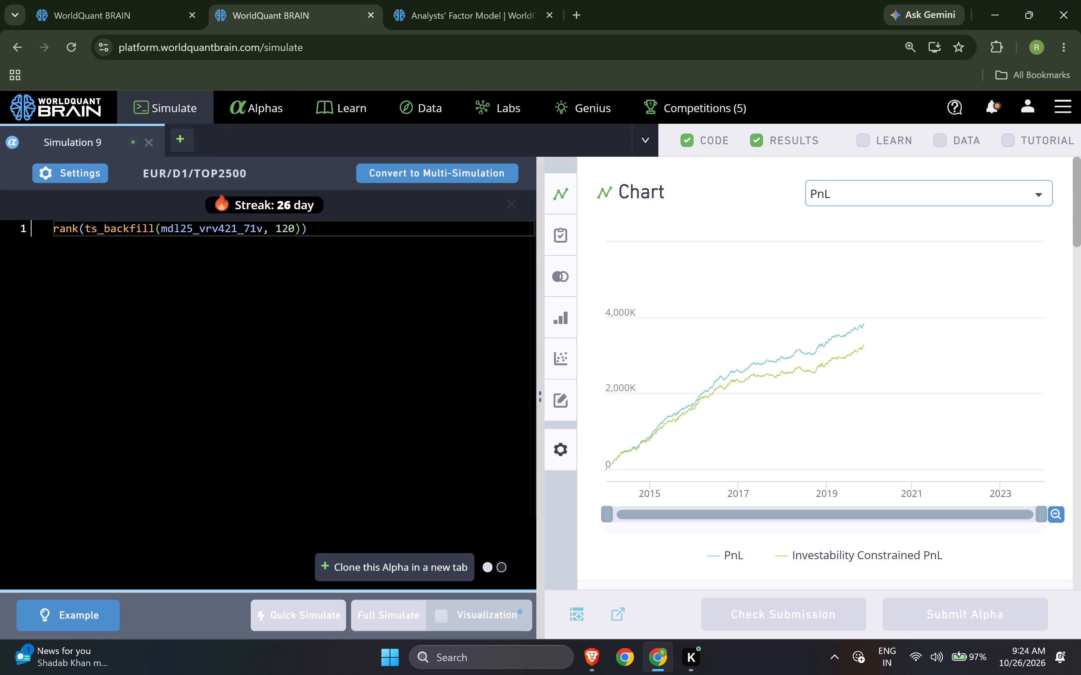
{"action": "left_click", "coordinate": [187, 138]}
{"action": "left_click", "coordinate": [146, 139]}
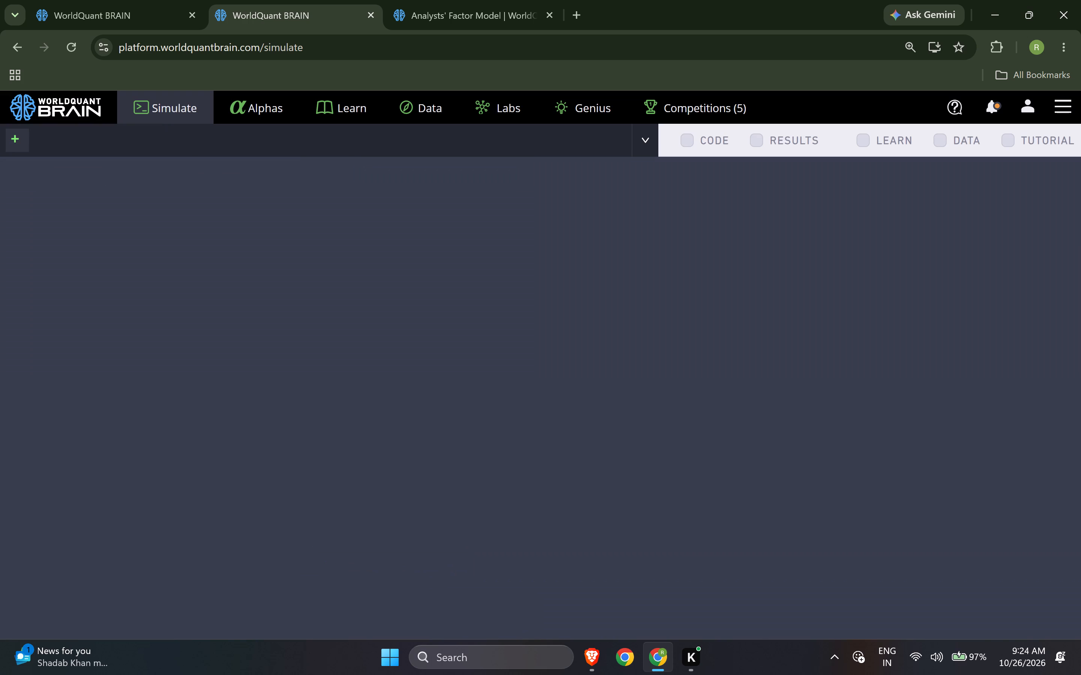
{"action": "left_click", "coordinate": [18, 141]}
{"action": "left_click", "coordinate": [110, 287]}
Enter the selection expression in(datacategories, "news") in the new super simulation.
{"action": "left_click", "coordinate": [251, 280]}
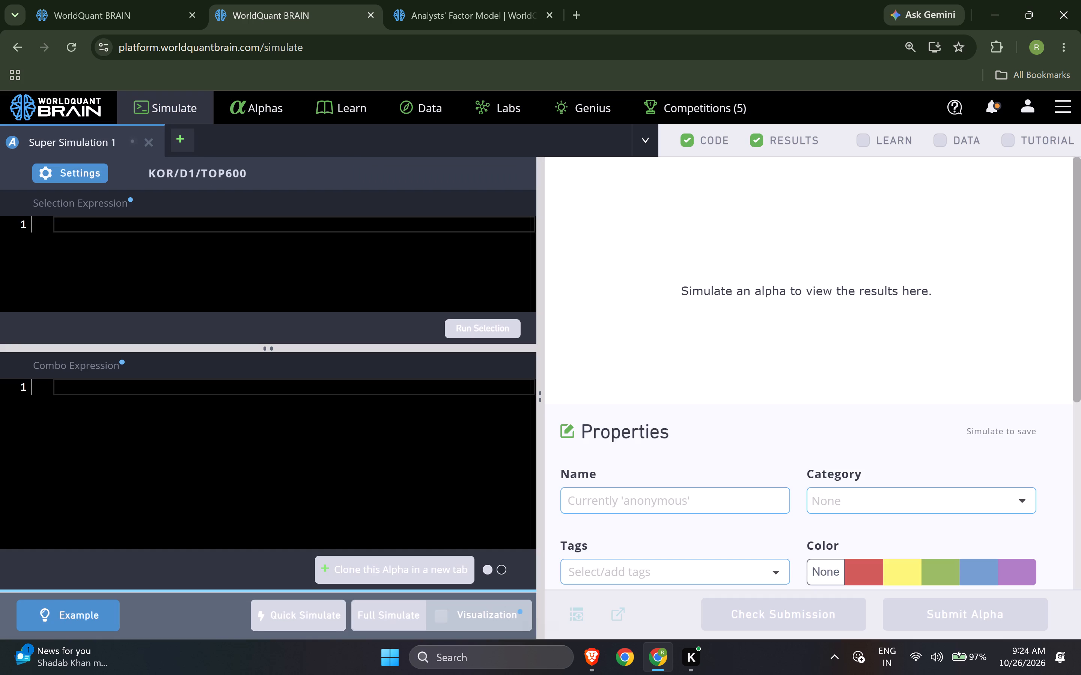
{"action": "type", "text": "in("}
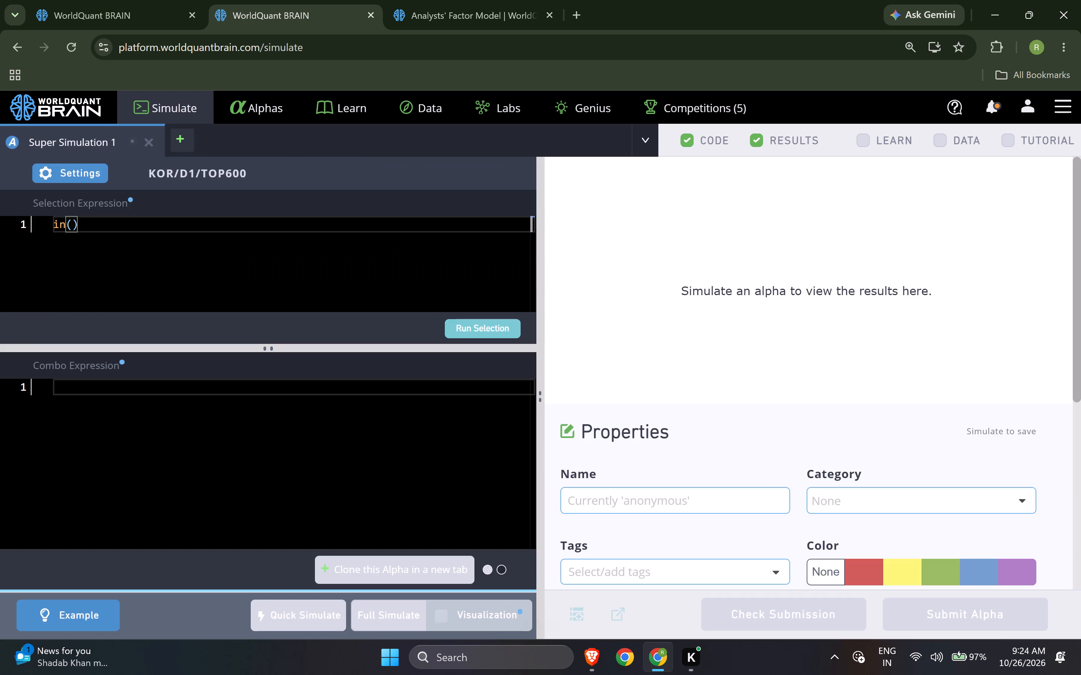
{"action": "key", "text": "e"}
{"action": "key", "text": "BackSpace"}
{"action": "type", "text": "da"}
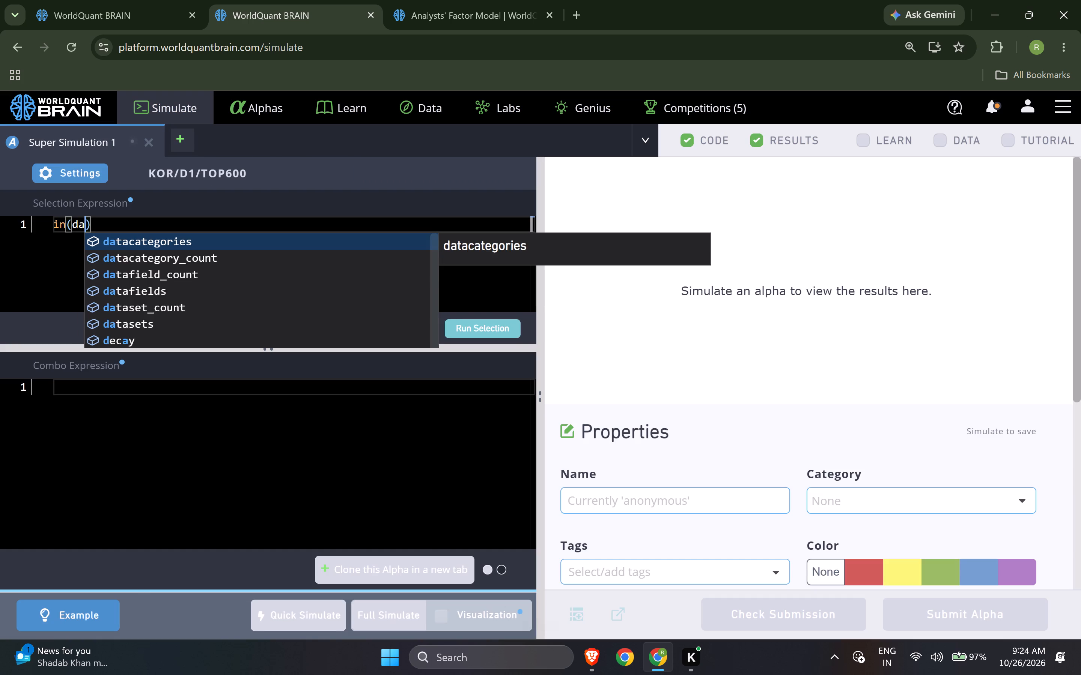
{"action": "key", "text": "Return"}
{"action": "type", "text": ", \""}
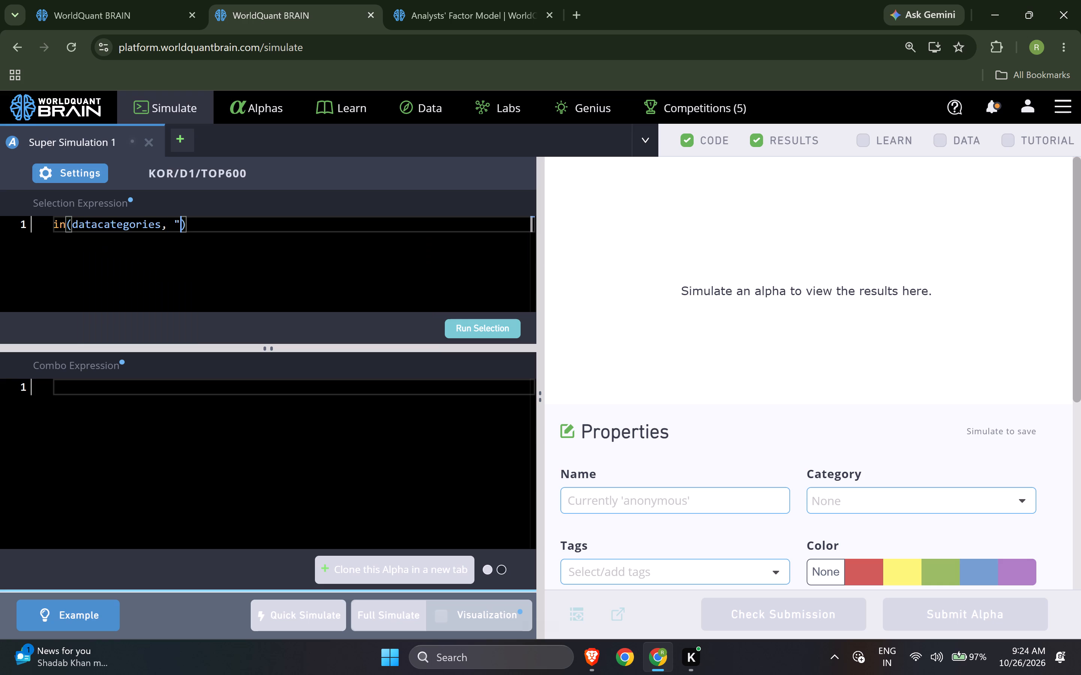
{"action": "type", "text": "news\""}
Set the super simulation's region to EUR with the TOP2500 universe, apply the settings and run the selection.
{"action": "left_click", "coordinate": [93, 172]}
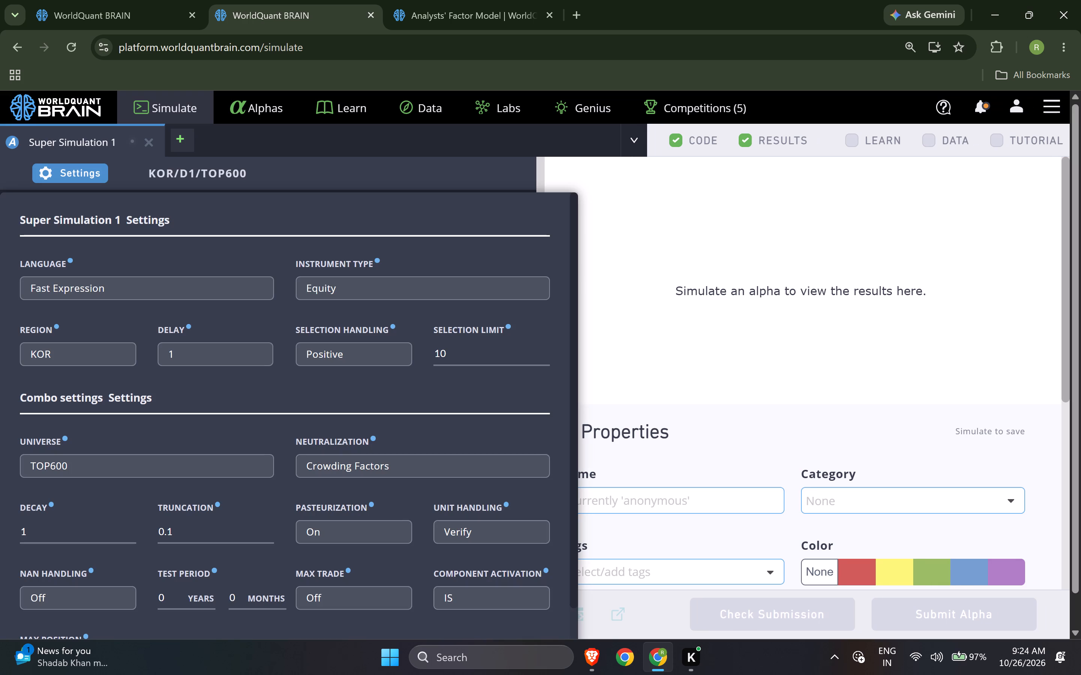
{"action": "left_click", "coordinate": [97, 358]}
{"action": "left_click", "coordinate": [75, 430]}
{"action": "scroll", "coordinate": [246, 475], "scroll_direction": "up", "scroll_amount": 1}
{"action": "scroll", "coordinate": [267, 486], "scroll_direction": "down", "scroll_amount": 1}
{"action": "scroll", "coordinate": [291, 501], "scroll_direction": "up", "scroll_amount": 2}
{"action": "scroll", "coordinate": [310, 514], "scroll_direction": "down", "scroll_amount": 1}
{"action": "scroll", "coordinate": [318, 518], "scroll_direction": "up", "scroll_amount": 1}
{"action": "scroll", "coordinate": [342, 535], "scroll_direction": "down", "scroll_amount": 1}
{"action": "scroll", "coordinate": [405, 597], "scroll_direction": "down", "scroll_amount": 1}
{"action": "left_click", "coordinate": [421, 632]}
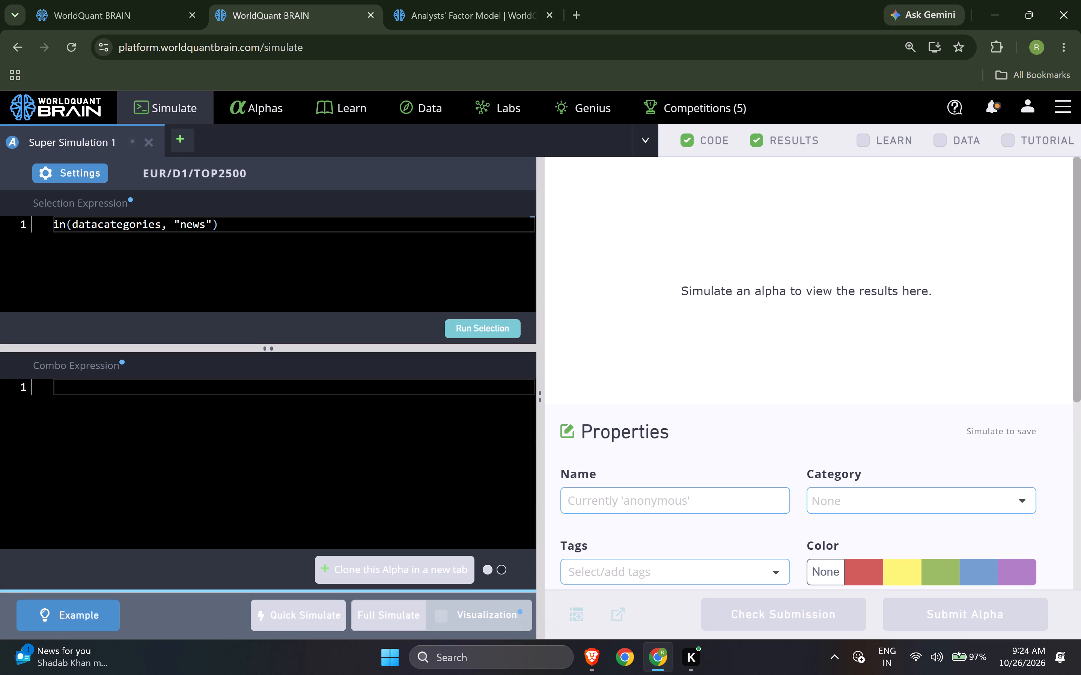
{"action": "left_click", "coordinate": [494, 332]}
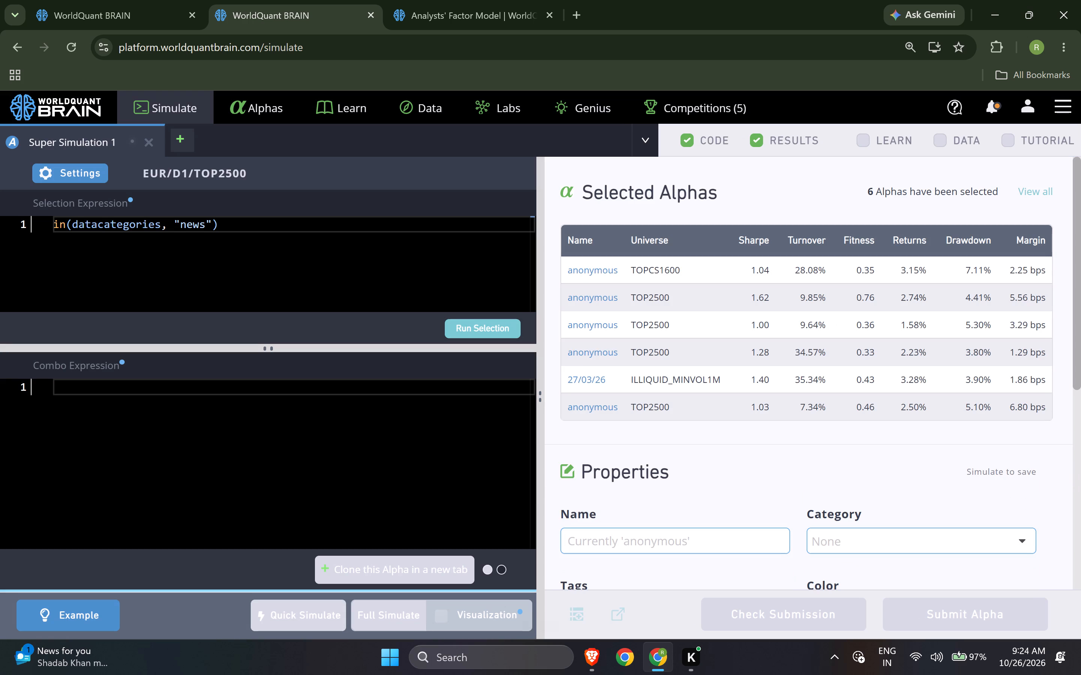
Extend the selection expression with || in(datacategories, "analyst") and run the selection.
{"action": "left_click", "coordinate": [265, 236]}
{"action": "key", "text": "space"}
{"action": "type", "text": "|| in("}
{"action": "type", "text": "da"}
{"action": "key", "text": "Return"}
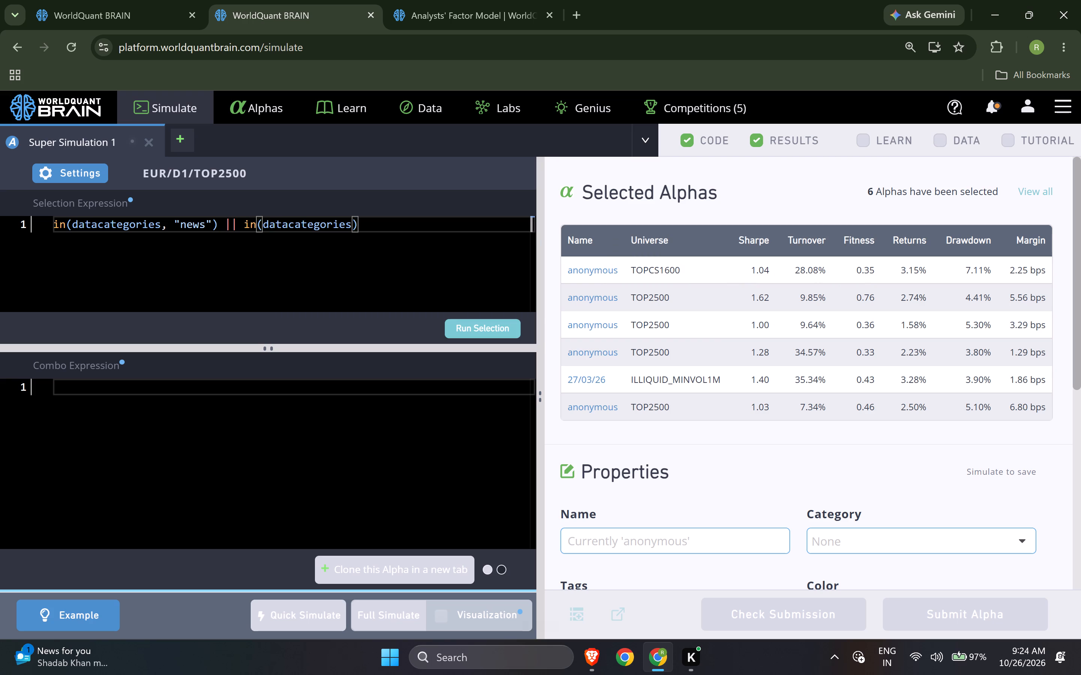
{"action": "type", "text": ", \""}
{"action": "key", "text": "shift+quotedbl"}
{"action": "key", "text": "Left"}
{"action": "type", "text": "analyst"}
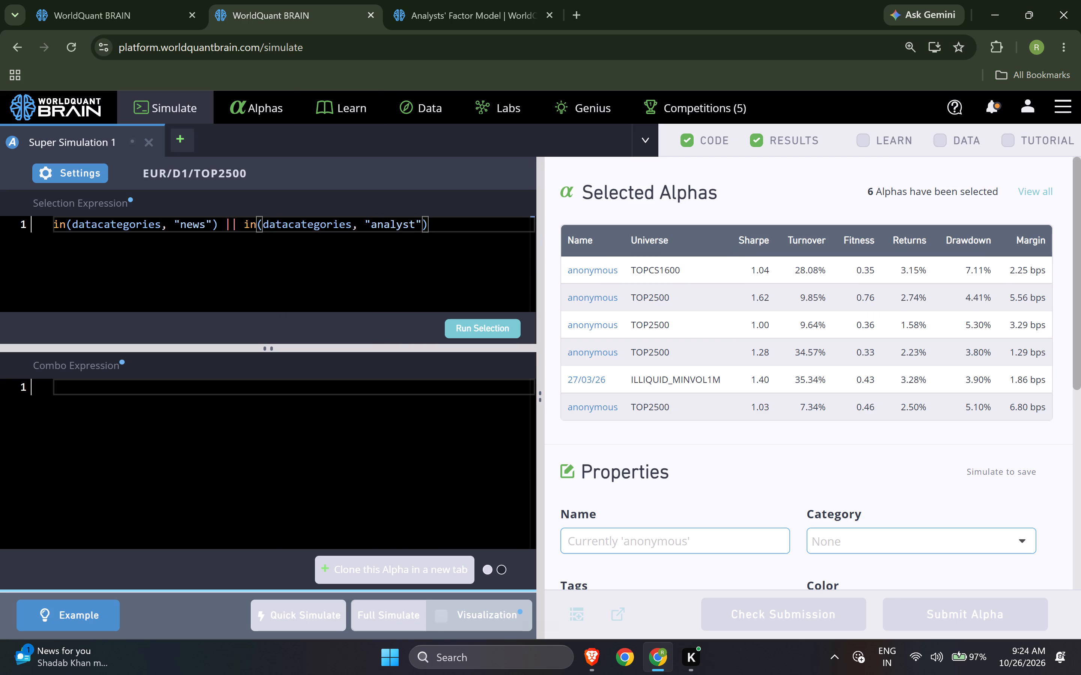
{"action": "left_click", "coordinate": [502, 325]}
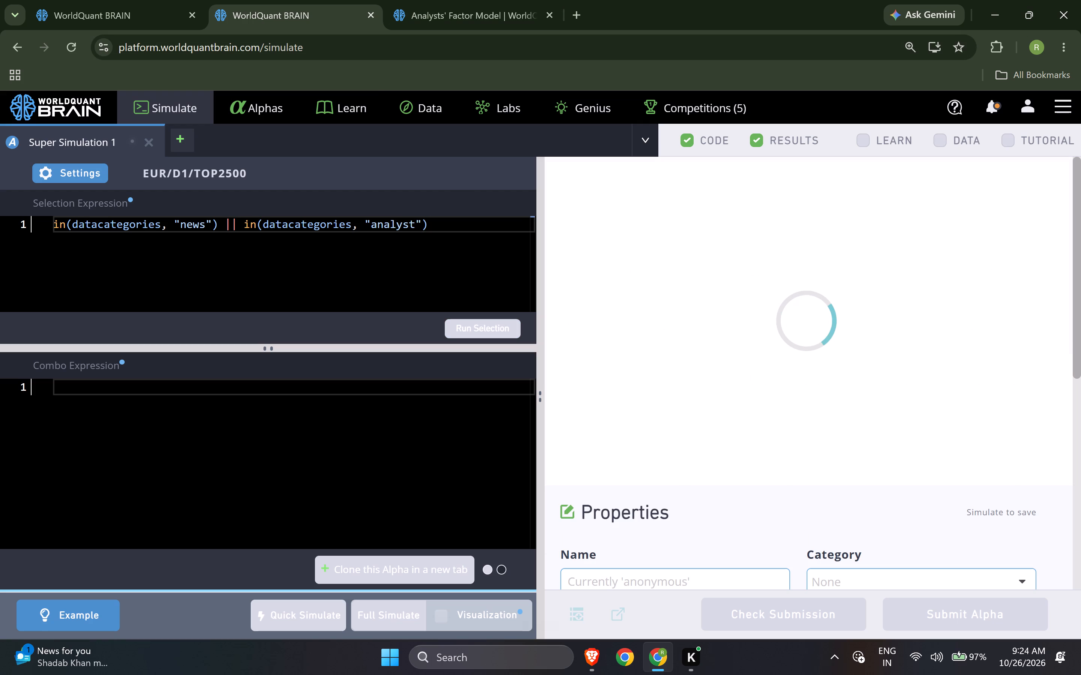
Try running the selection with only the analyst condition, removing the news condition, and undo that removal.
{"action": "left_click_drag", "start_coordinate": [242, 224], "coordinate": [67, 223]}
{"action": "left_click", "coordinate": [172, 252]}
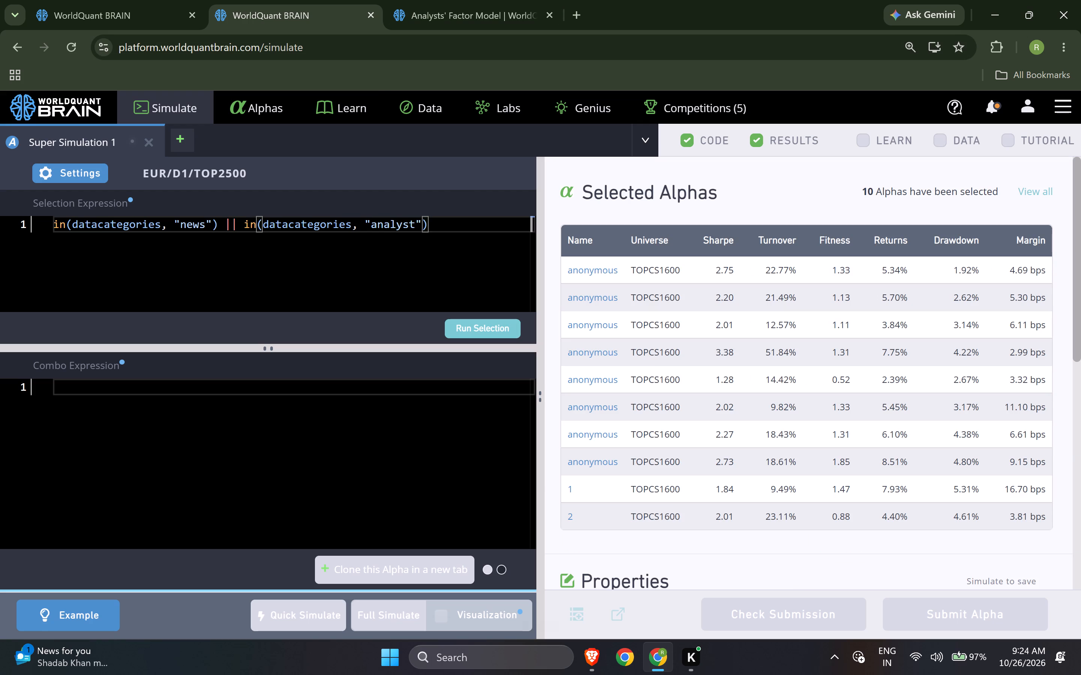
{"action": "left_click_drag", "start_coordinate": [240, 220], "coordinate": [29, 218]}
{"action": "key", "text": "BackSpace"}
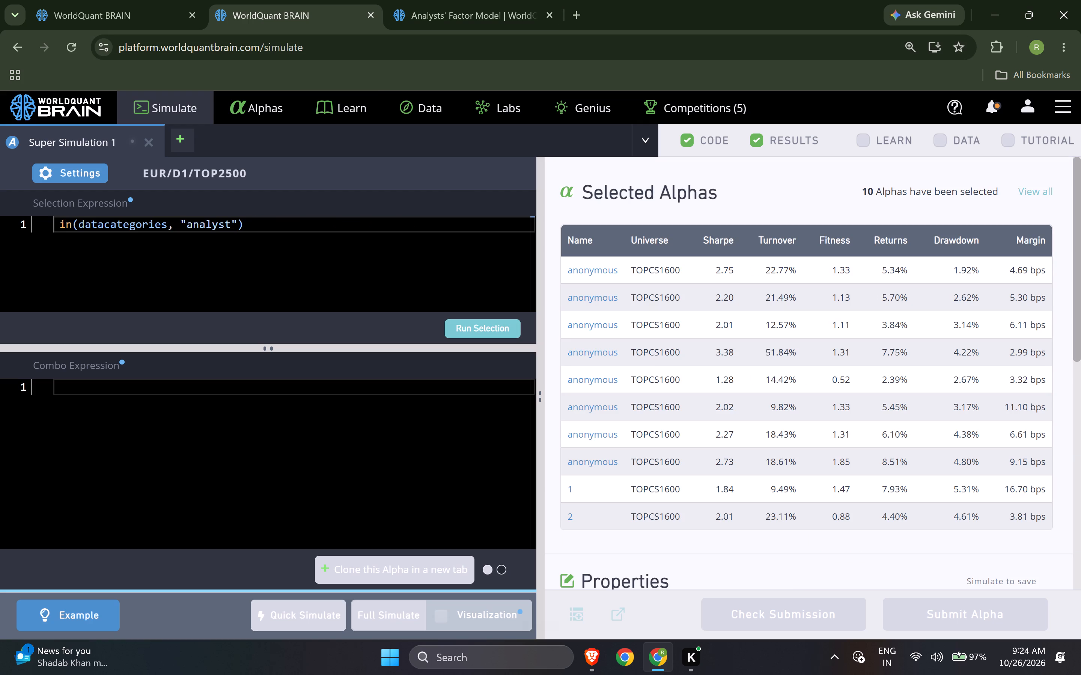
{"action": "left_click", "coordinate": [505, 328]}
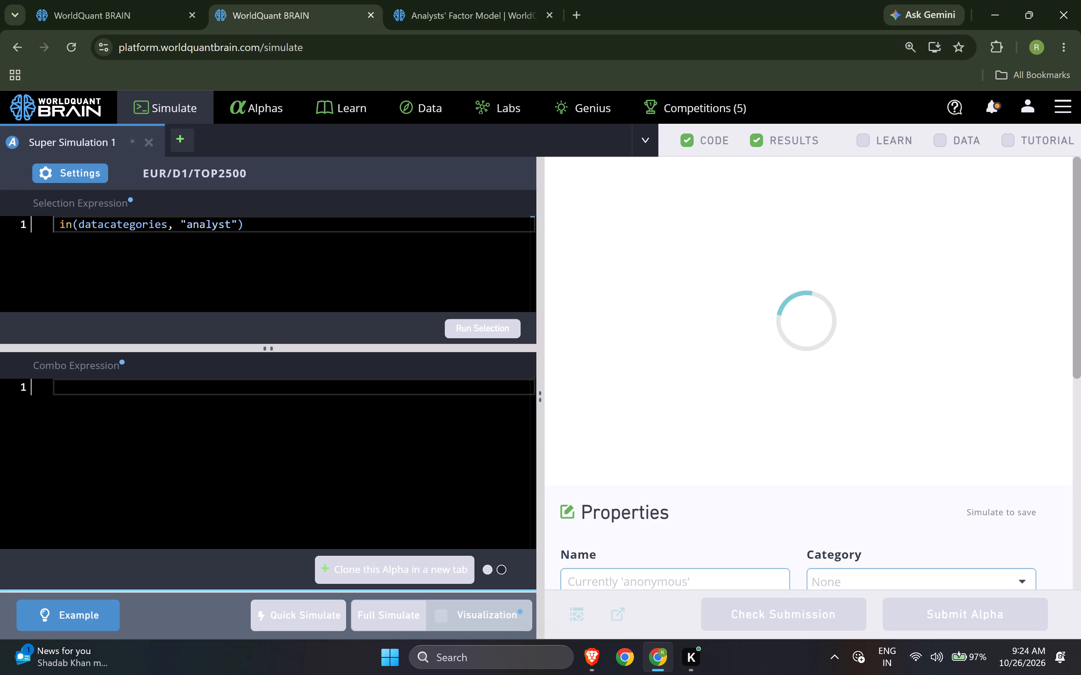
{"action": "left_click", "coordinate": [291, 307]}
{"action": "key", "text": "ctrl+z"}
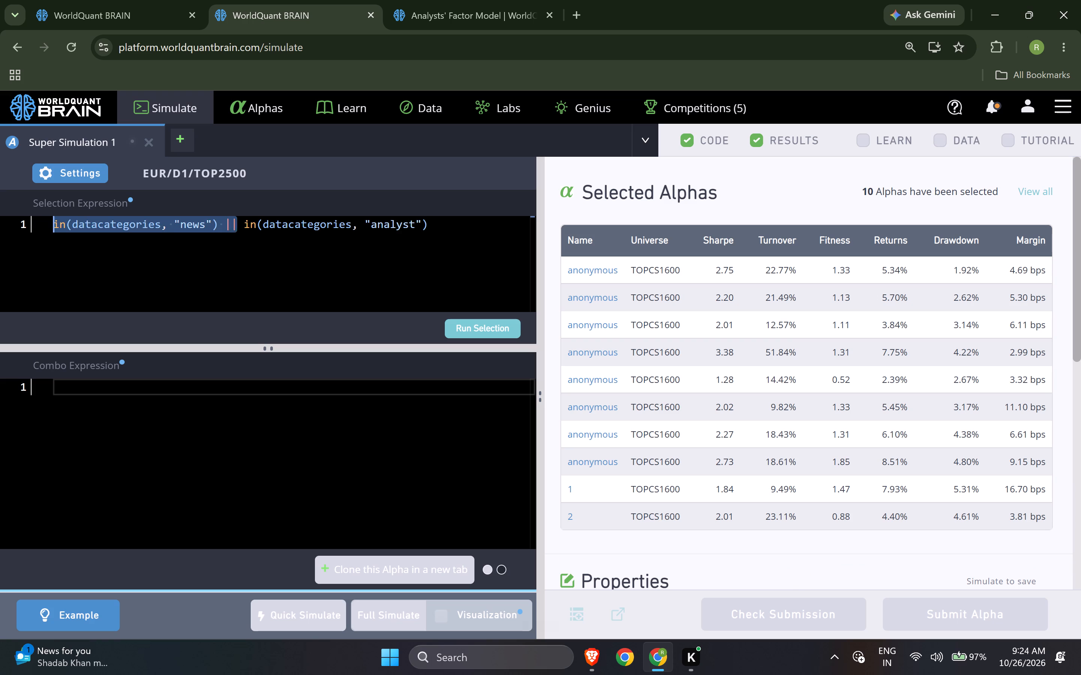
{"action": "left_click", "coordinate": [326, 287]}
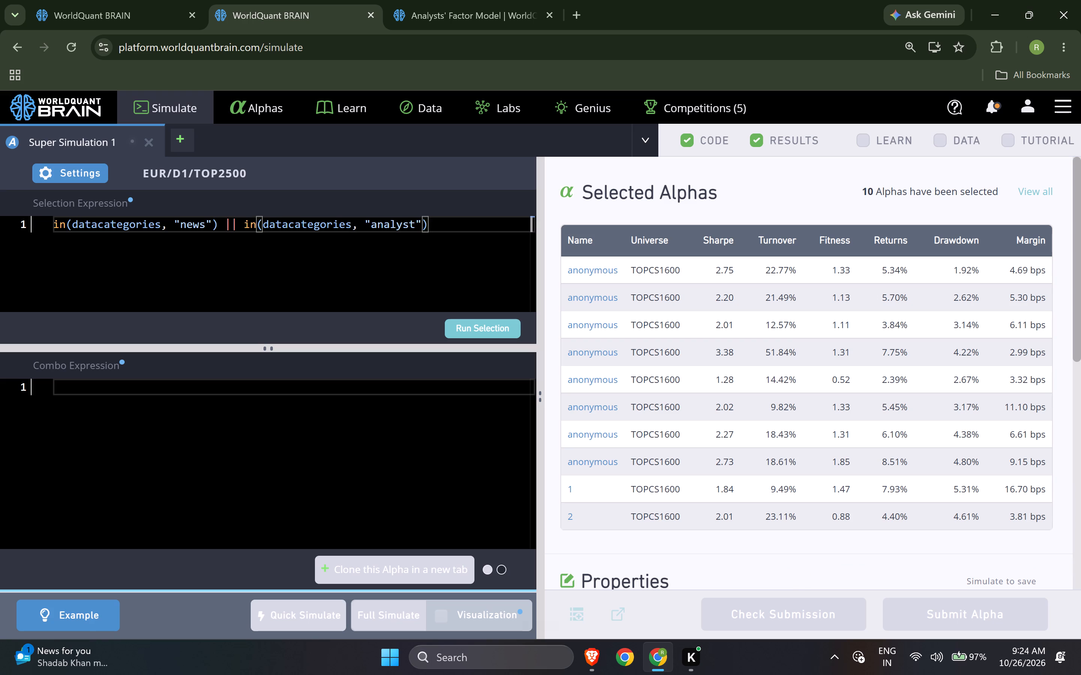
Wrap the analyst condition in parentheses, add && prod_correlation > 0.9 inside them, and run the selection.
{"action": "left_click_drag", "start_coordinate": [431, 221], "coordinate": [242, 231]}
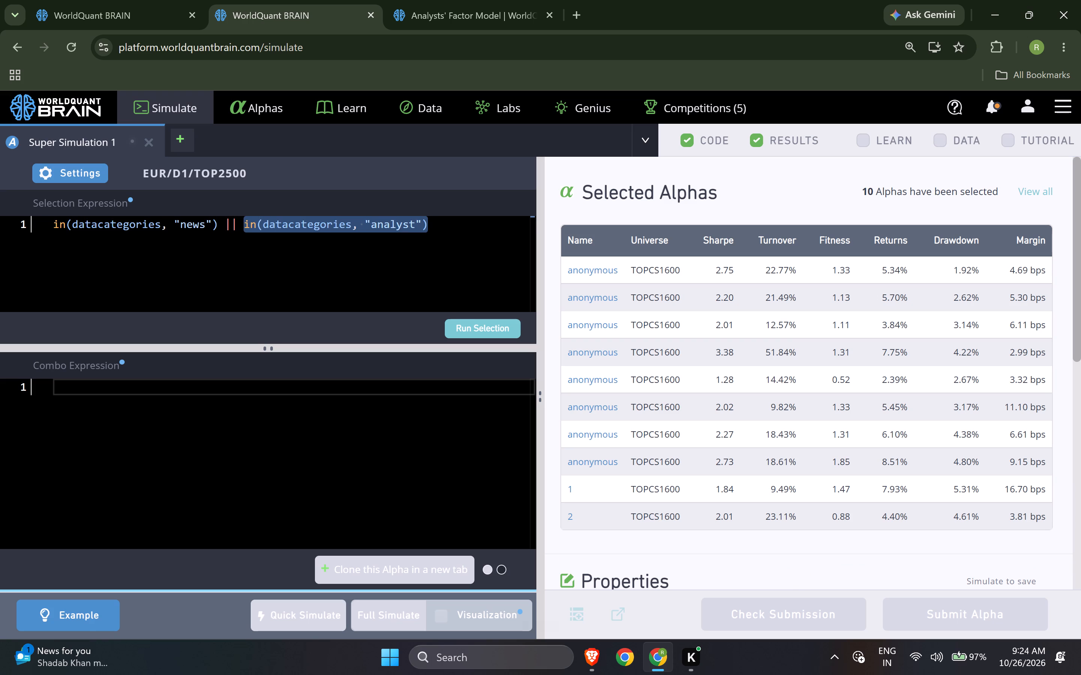
{"action": "key", "text": "shift+parenleft"}
{"action": "key", "text": "Right"}
{"action": "key", "text": "space"}
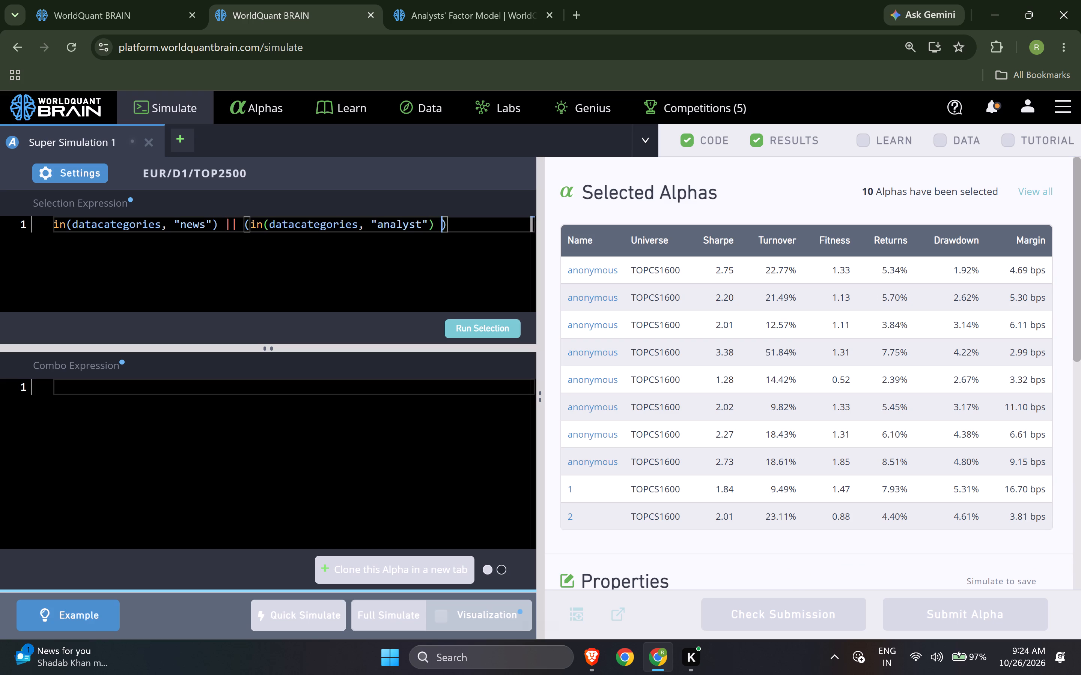
{"action": "type", "text": "&&"}
{"action": "key", "text": "space"}
{"action": "type", "text": "sel"}
{"action": "key", "text": "BackSpace"}
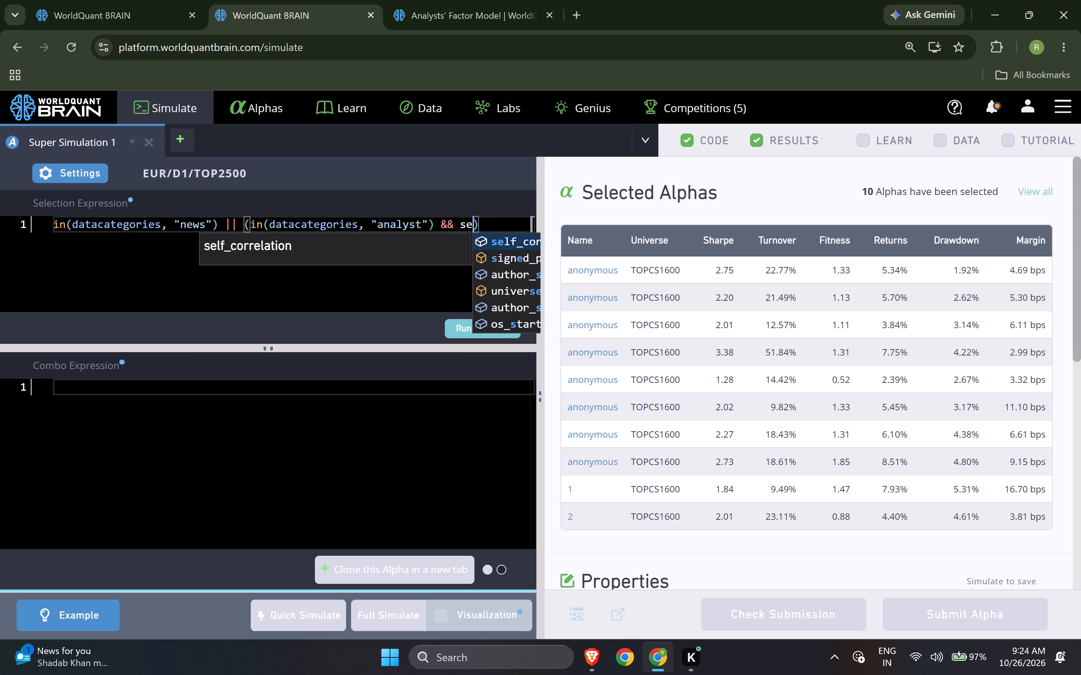
{"action": "key", "text": "BackSpace"}
{"action": "key", "text": "BackSpace"}
{"action": "type", "text": "powe"}
{"action": "key", "text": "BackSpace"}
{"action": "key", "text": "BackSpace"}
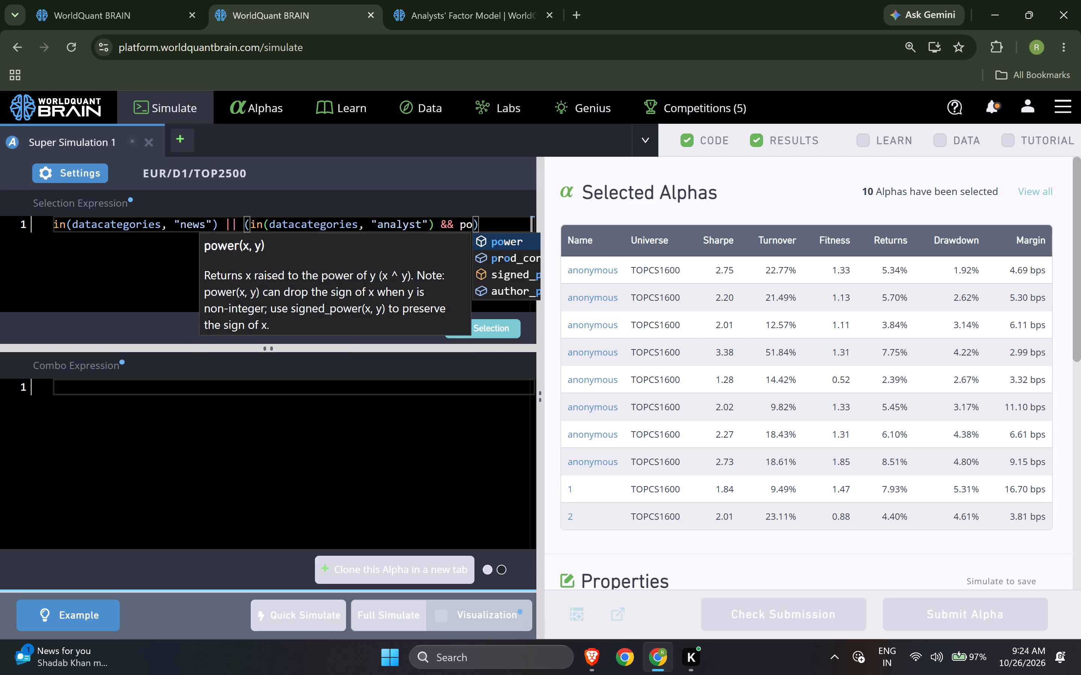
{"action": "key", "text": "BackSpace"}
{"action": "type", "text": "ro"}
{"action": "key", "text": "Return"}
{"action": "key", "text": "space"}
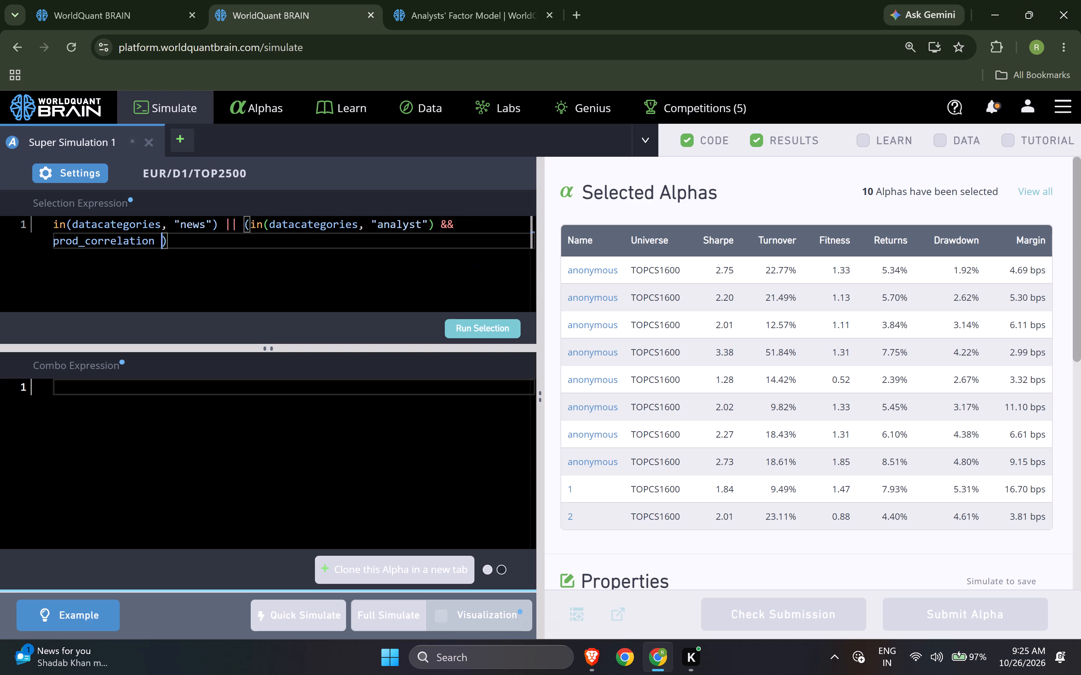
{"action": "type", "text": "> 0.9"}
{"action": "left_click", "coordinate": [454, 325]}
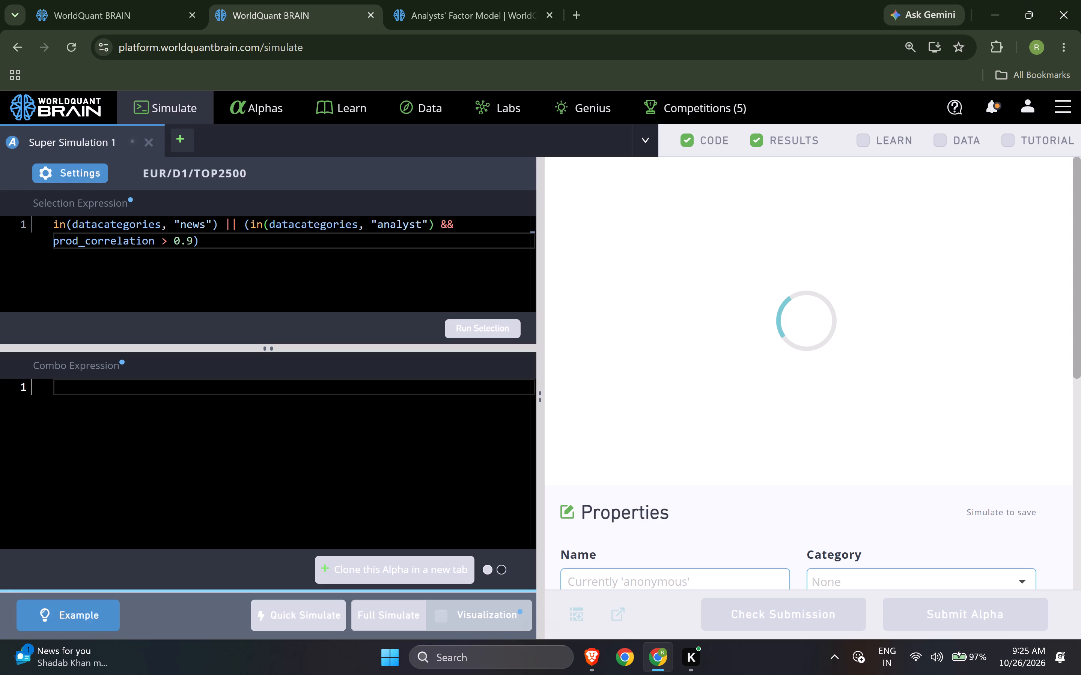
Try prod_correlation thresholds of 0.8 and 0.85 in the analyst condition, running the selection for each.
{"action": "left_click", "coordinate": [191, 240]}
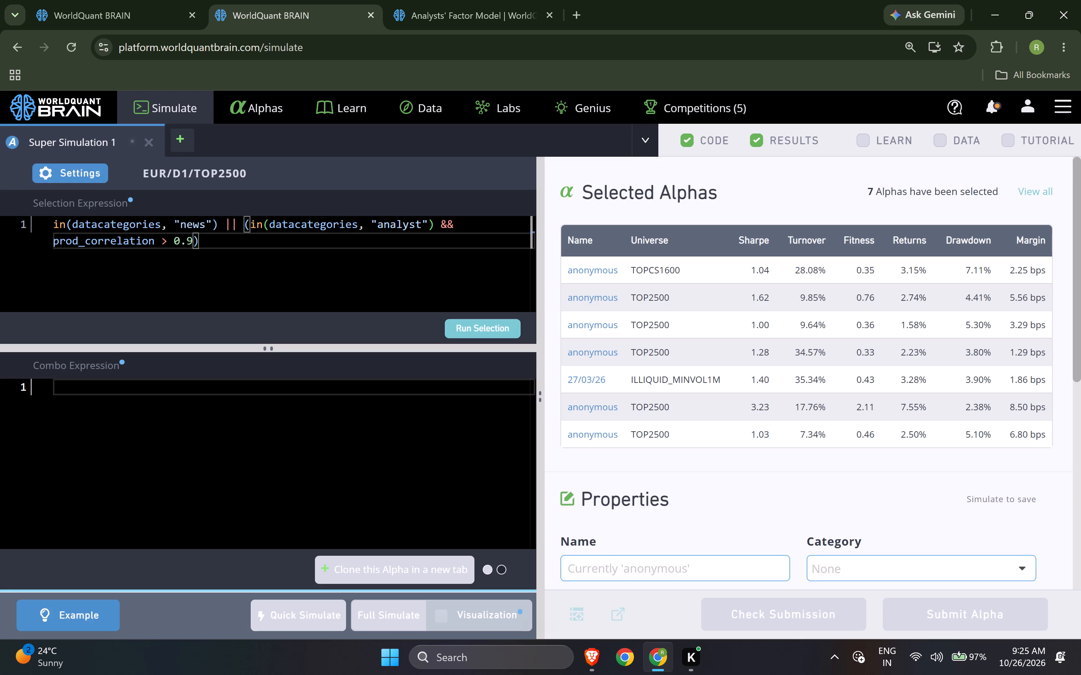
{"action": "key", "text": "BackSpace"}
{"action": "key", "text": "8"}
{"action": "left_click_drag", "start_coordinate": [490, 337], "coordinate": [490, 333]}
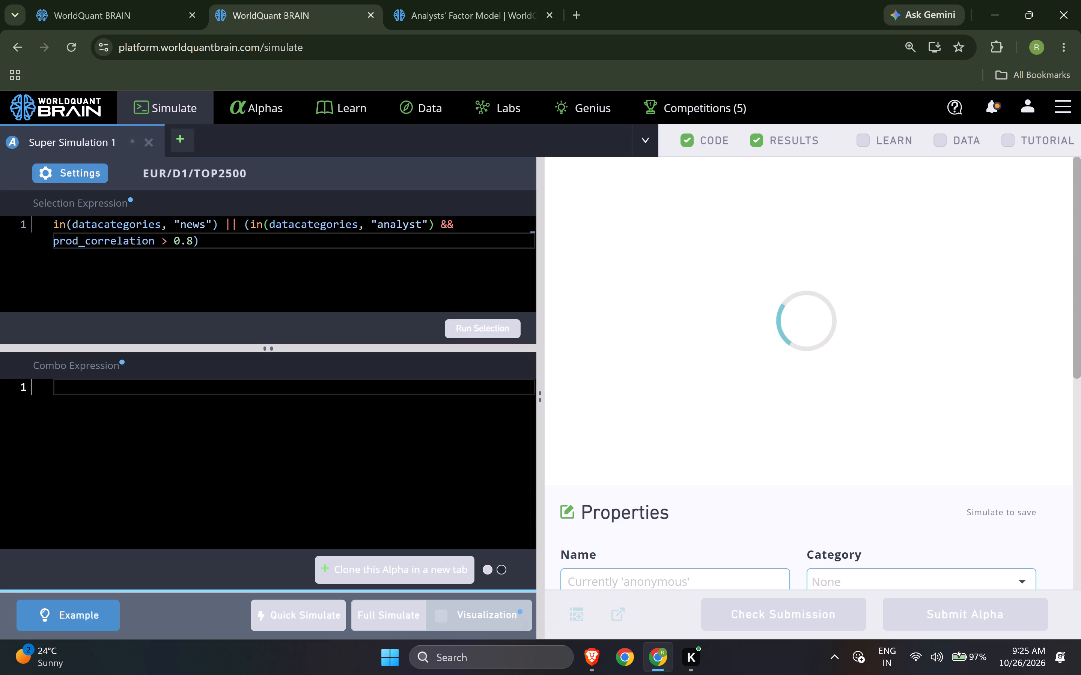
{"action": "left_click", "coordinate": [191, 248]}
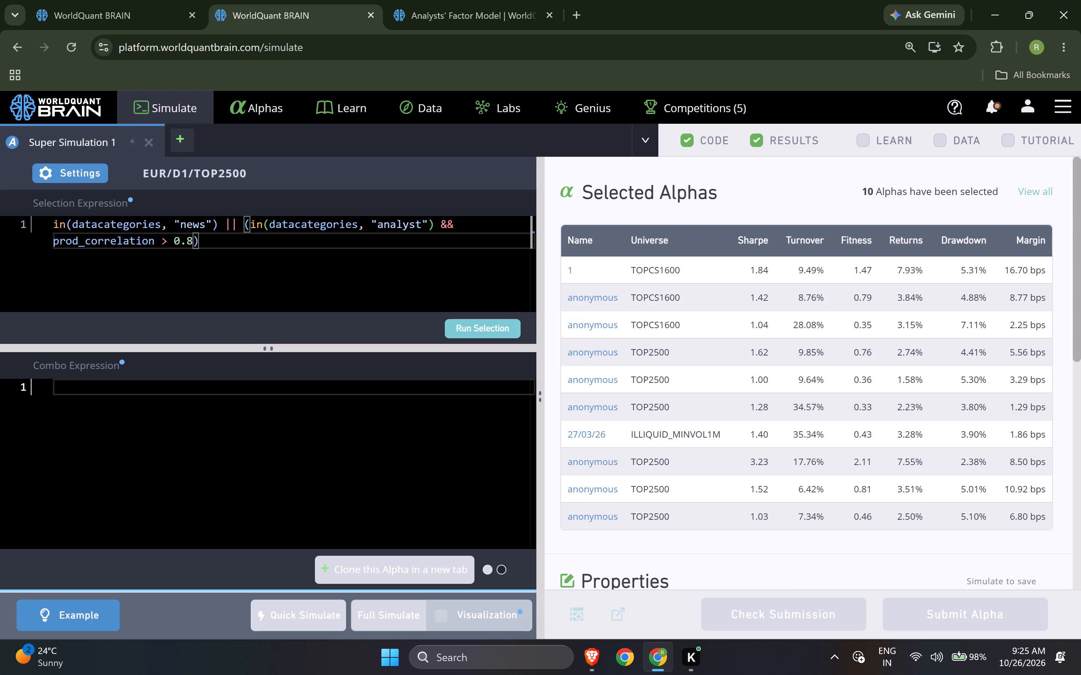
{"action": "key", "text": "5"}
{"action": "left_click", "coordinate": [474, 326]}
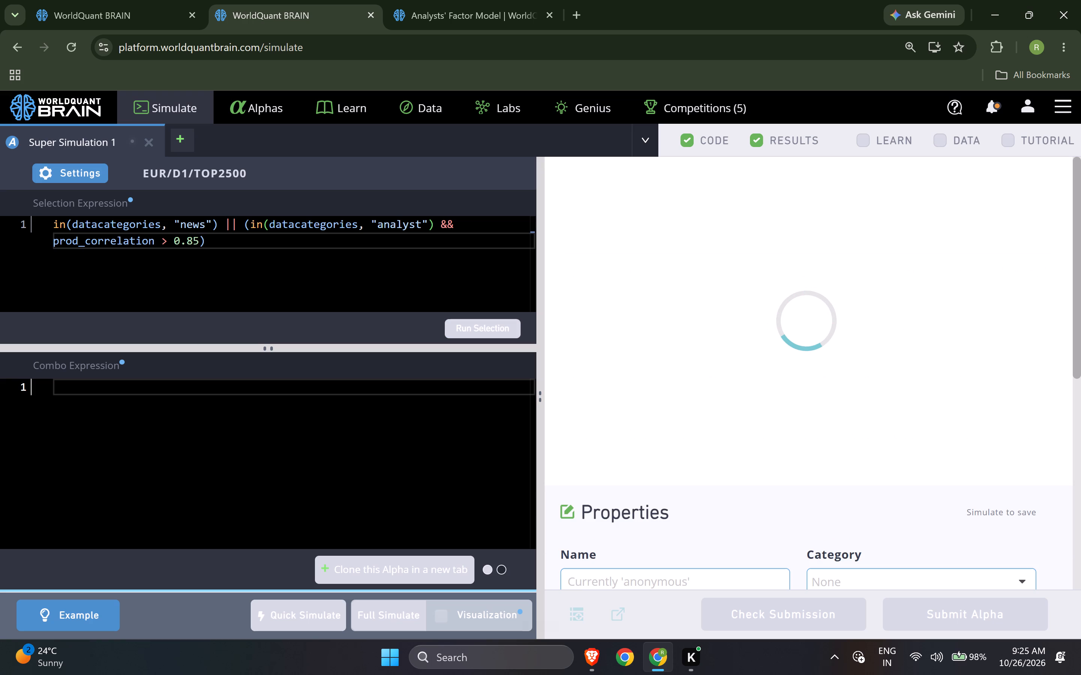
Set the prod_correlation threshold in the analyst condition to 0.83 and run the selection.
{"action": "left_click", "coordinate": [199, 241]}
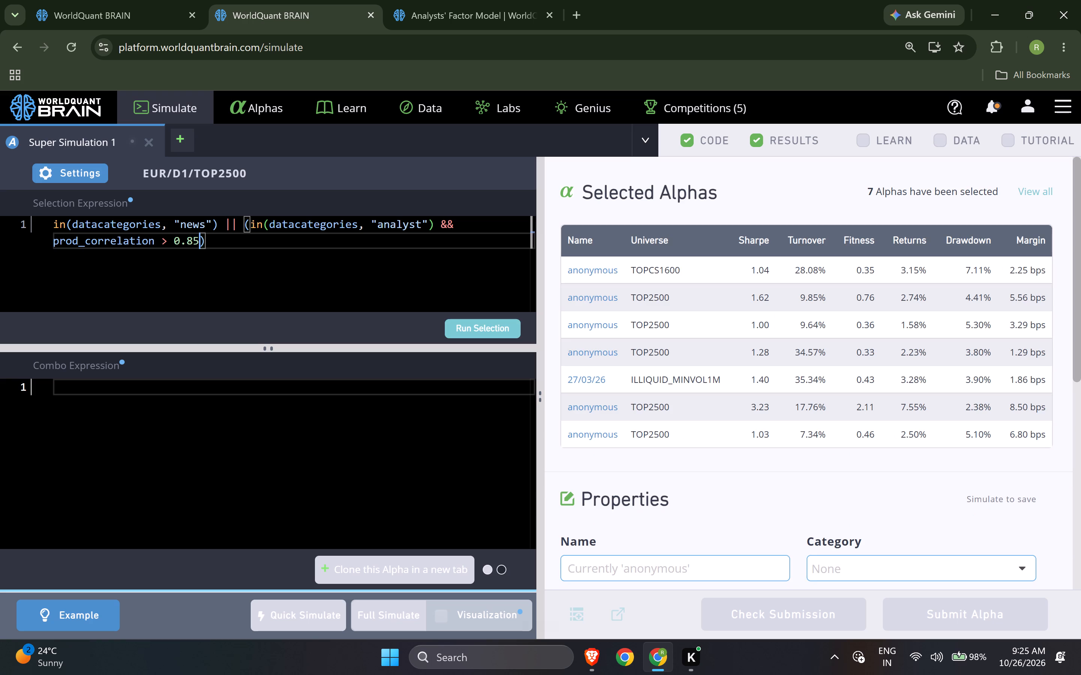
{"action": "key", "text": "BackSpace"}
{"action": "key", "text": "3"}
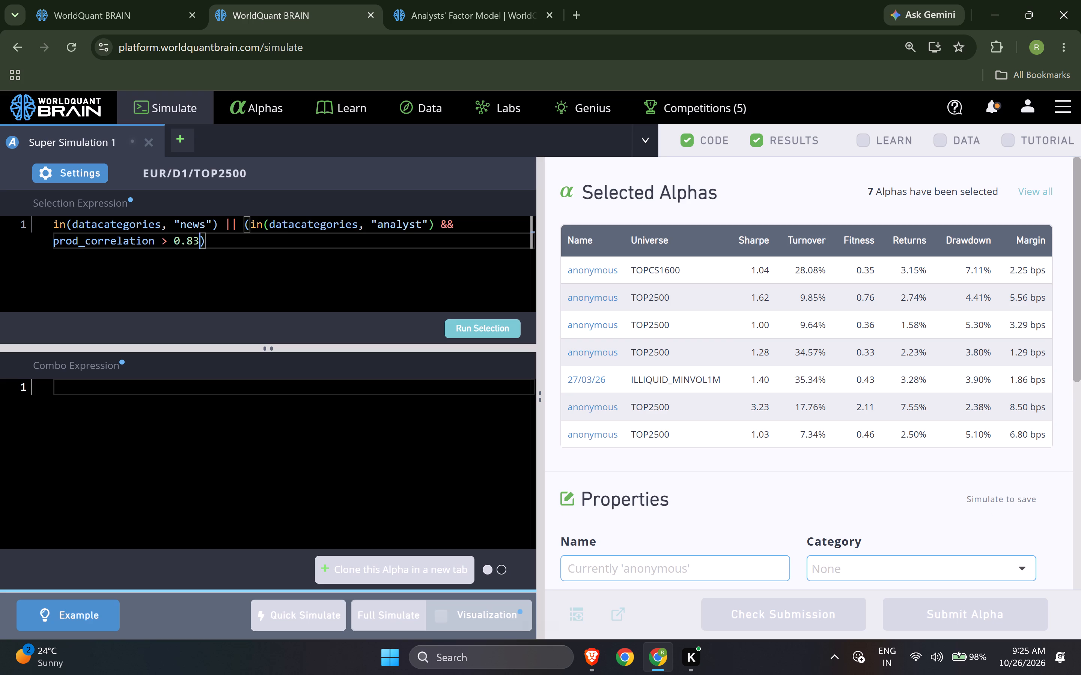
{"action": "left_click", "coordinate": [478, 326]}
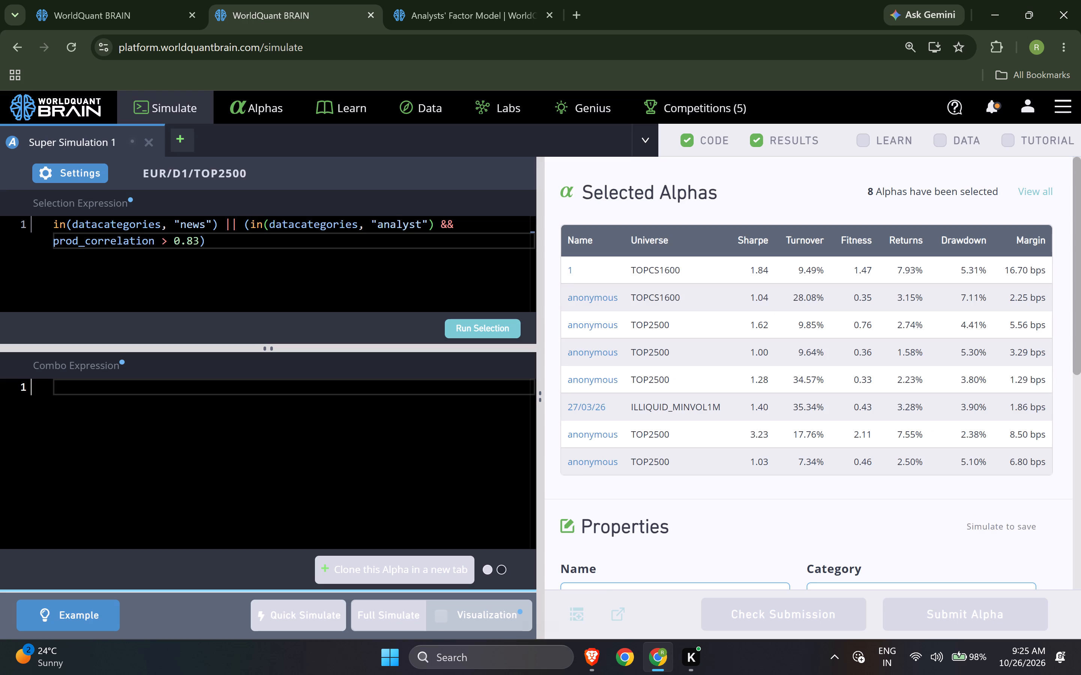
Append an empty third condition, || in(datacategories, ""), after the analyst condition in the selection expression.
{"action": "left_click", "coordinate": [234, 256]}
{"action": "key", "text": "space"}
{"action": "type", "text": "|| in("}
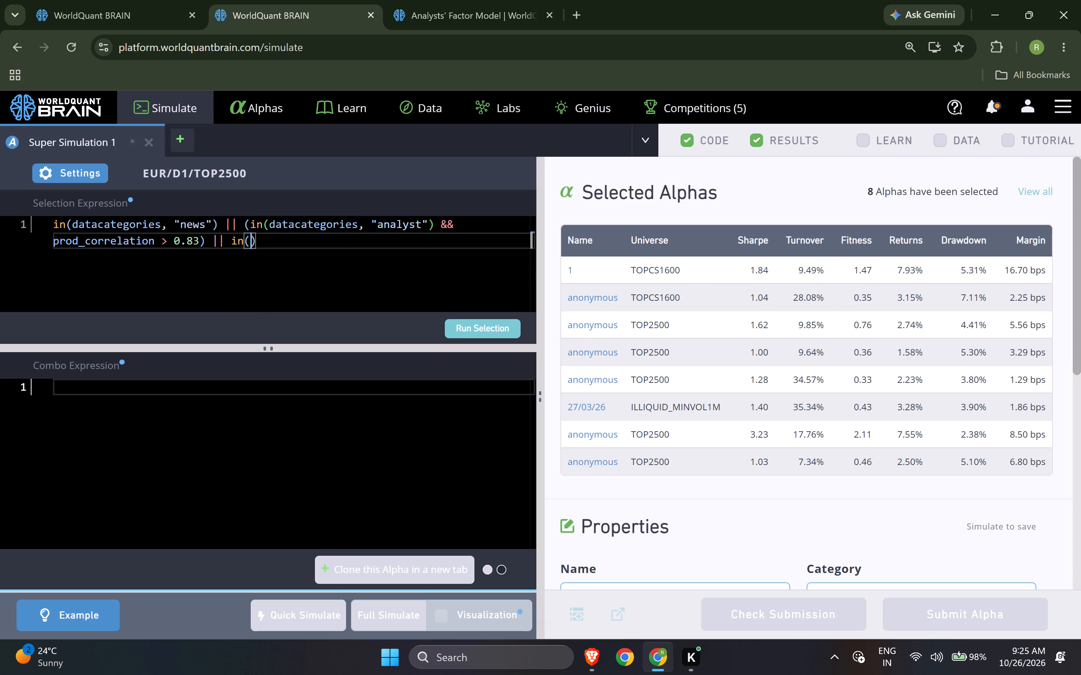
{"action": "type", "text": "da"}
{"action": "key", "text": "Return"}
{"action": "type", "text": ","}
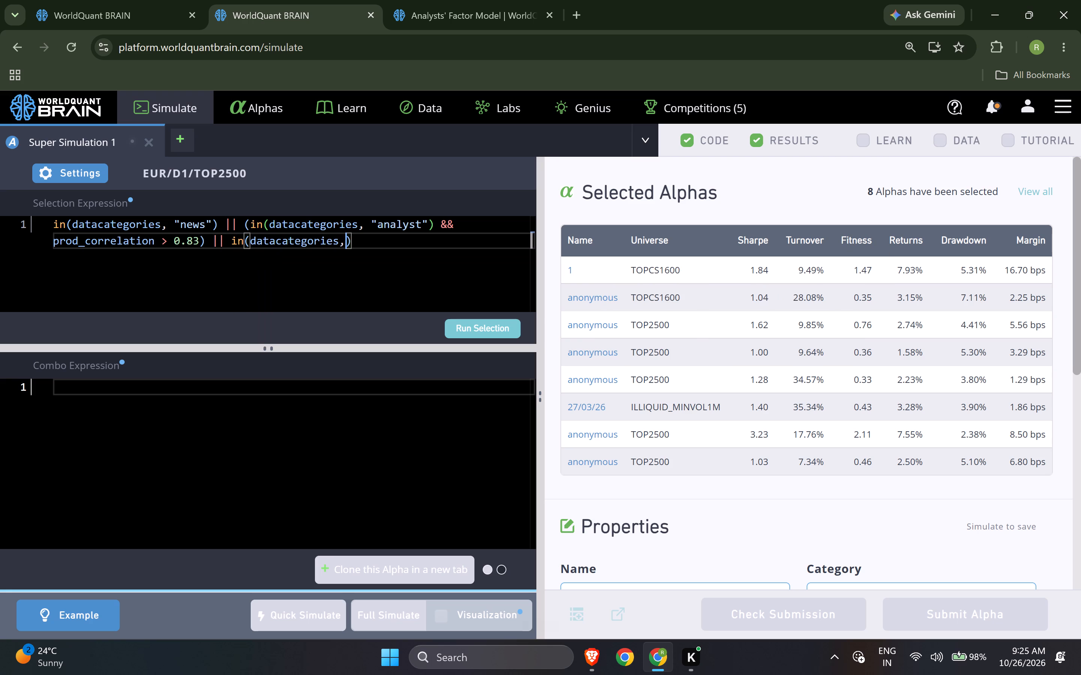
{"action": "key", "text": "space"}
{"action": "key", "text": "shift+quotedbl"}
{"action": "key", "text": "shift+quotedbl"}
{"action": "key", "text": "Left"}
Wrap the news condition of the selection expression in its own parentheses.
{"action": "left_click_drag", "start_coordinate": [218, 223], "coordinate": [3, 222]}
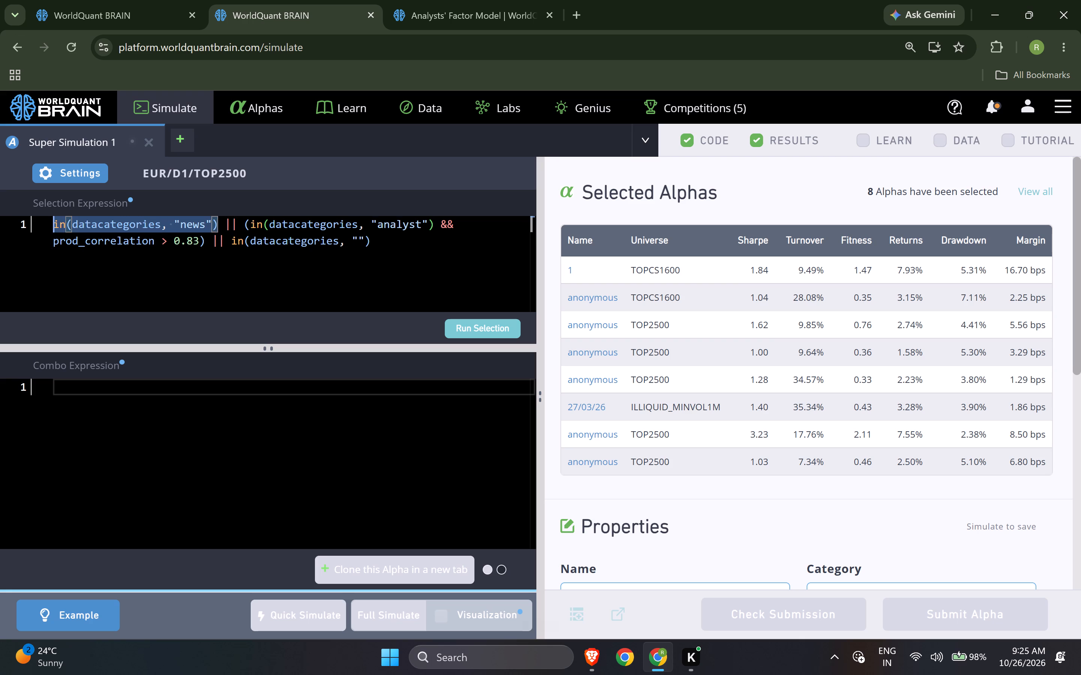
{"action": "left_click_drag", "start_coordinate": [3, 222], "coordinate": [0, 222]}
{"action": "key", "text": "shift+parenleft"}
{"action": "key", "text": "Right"}
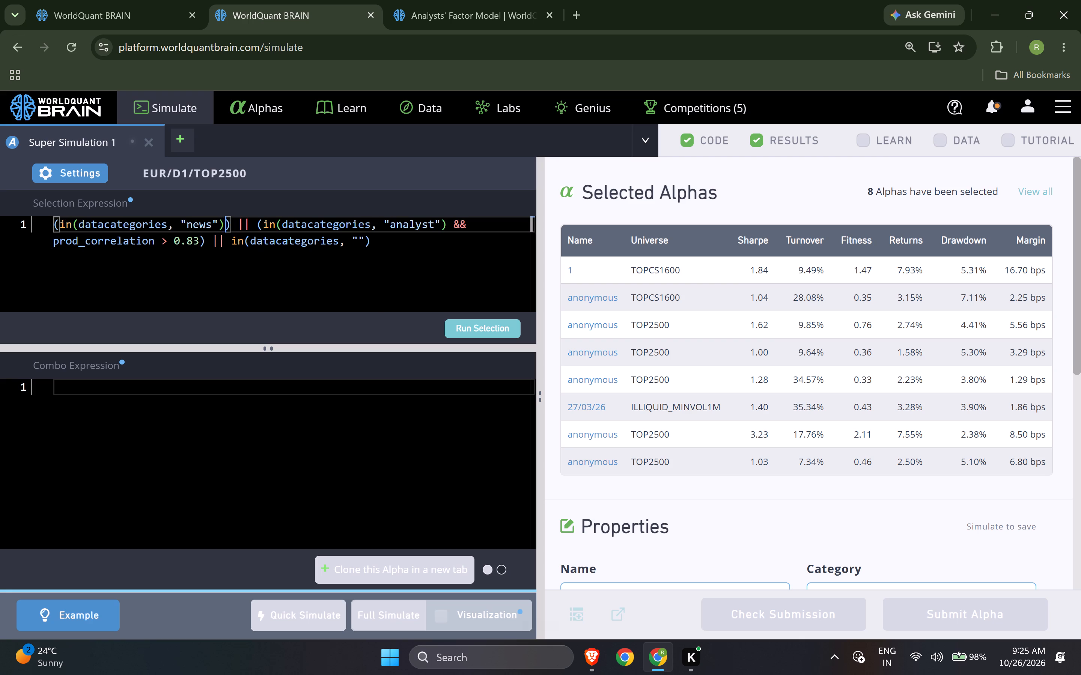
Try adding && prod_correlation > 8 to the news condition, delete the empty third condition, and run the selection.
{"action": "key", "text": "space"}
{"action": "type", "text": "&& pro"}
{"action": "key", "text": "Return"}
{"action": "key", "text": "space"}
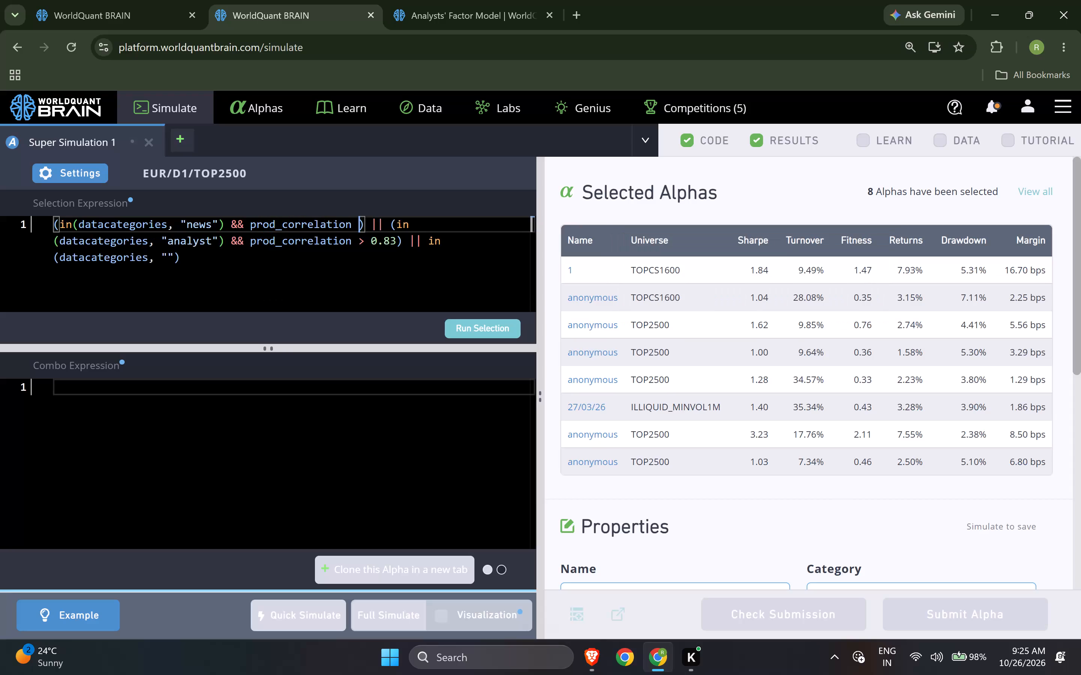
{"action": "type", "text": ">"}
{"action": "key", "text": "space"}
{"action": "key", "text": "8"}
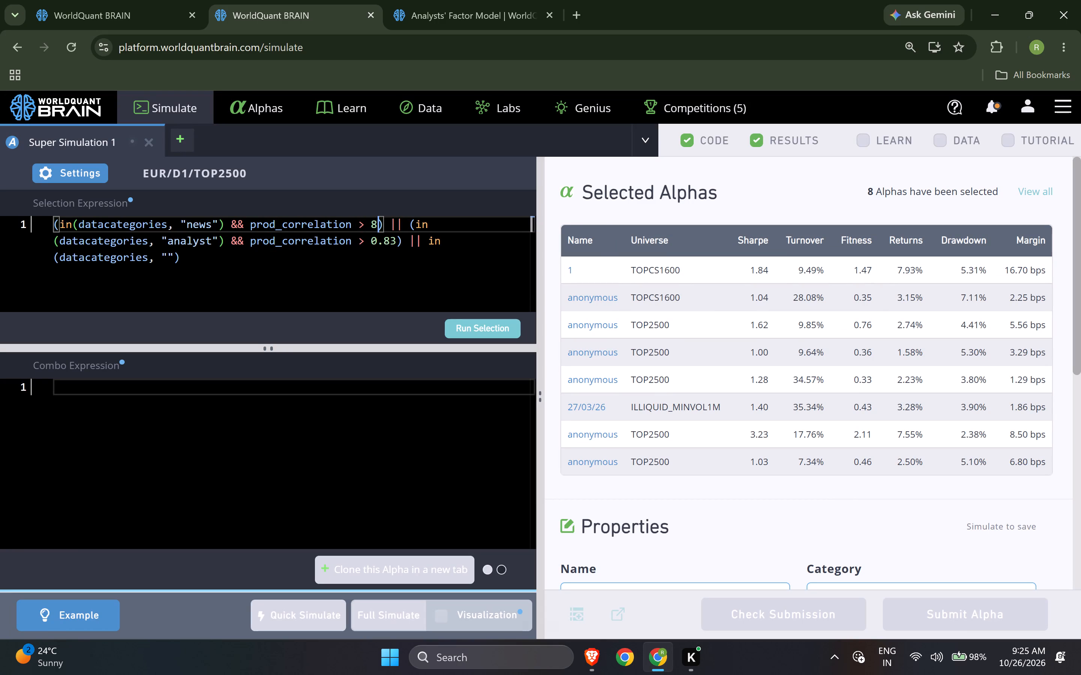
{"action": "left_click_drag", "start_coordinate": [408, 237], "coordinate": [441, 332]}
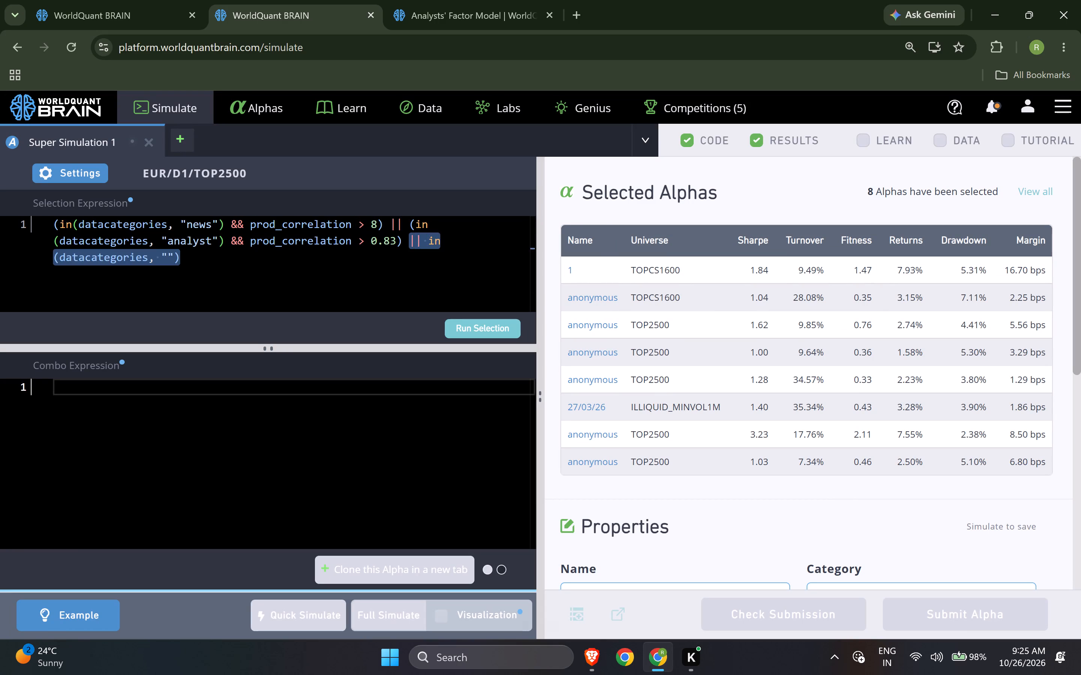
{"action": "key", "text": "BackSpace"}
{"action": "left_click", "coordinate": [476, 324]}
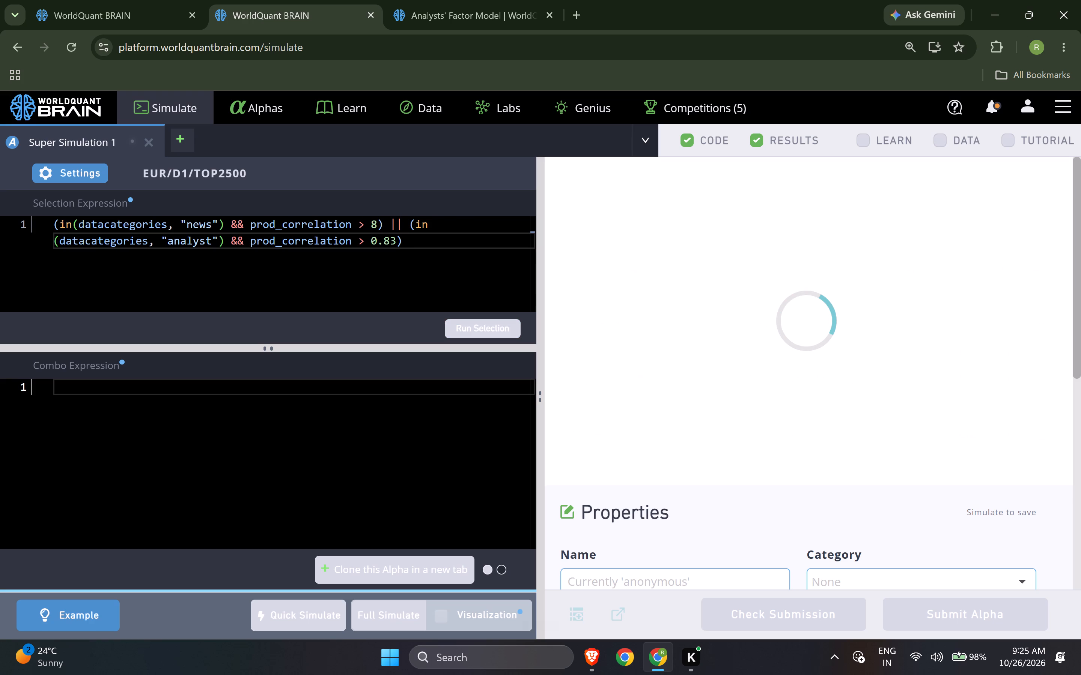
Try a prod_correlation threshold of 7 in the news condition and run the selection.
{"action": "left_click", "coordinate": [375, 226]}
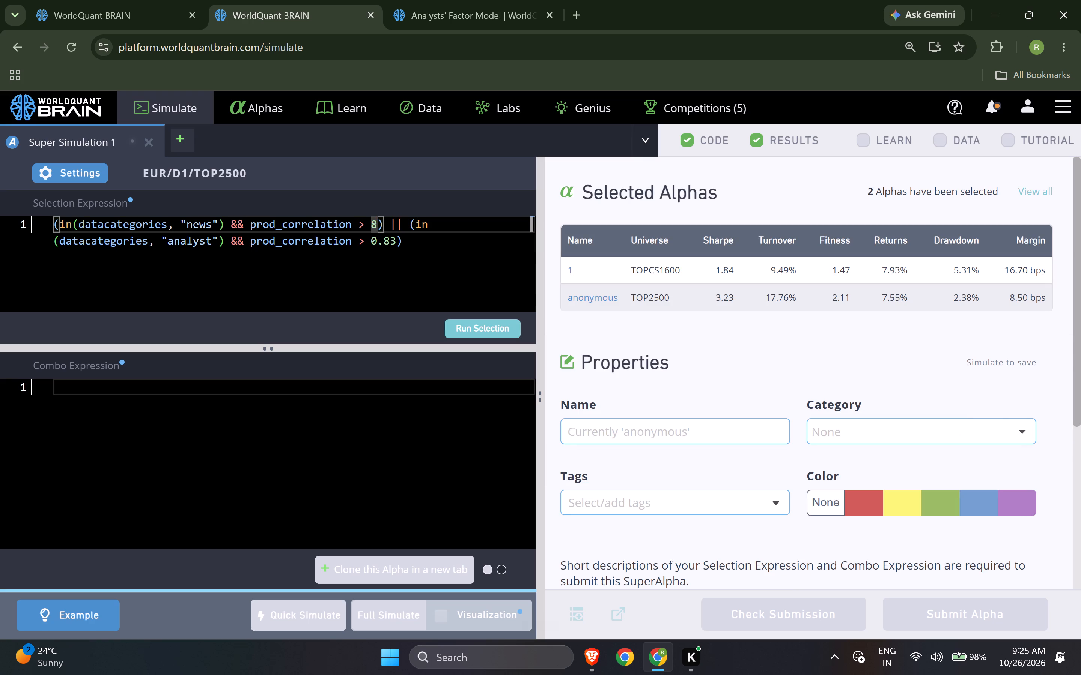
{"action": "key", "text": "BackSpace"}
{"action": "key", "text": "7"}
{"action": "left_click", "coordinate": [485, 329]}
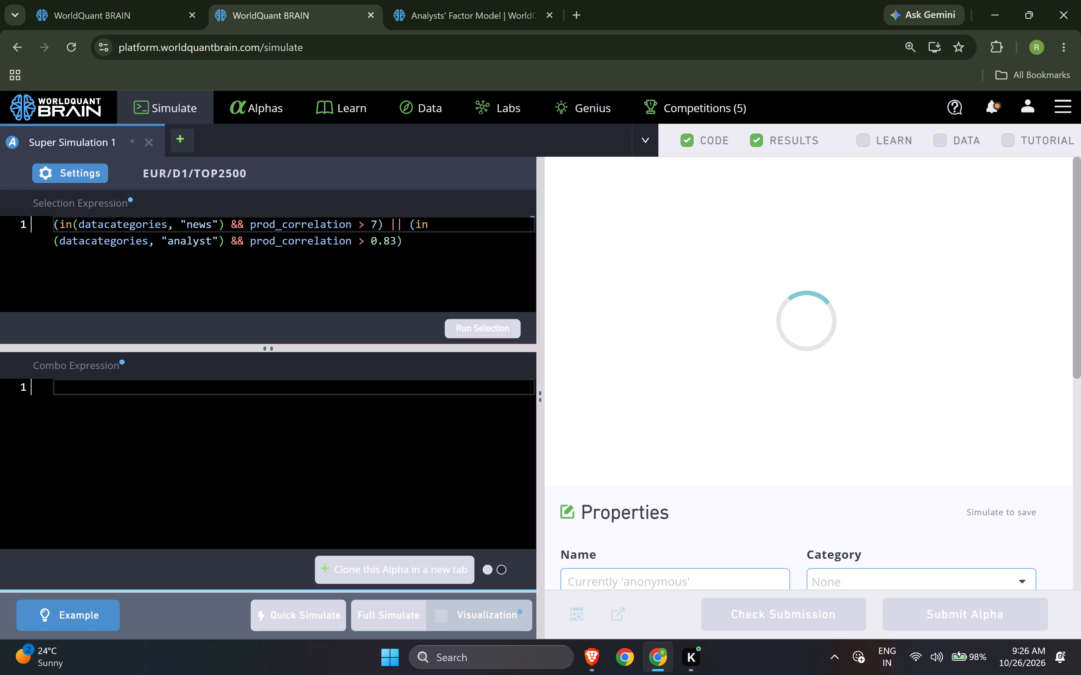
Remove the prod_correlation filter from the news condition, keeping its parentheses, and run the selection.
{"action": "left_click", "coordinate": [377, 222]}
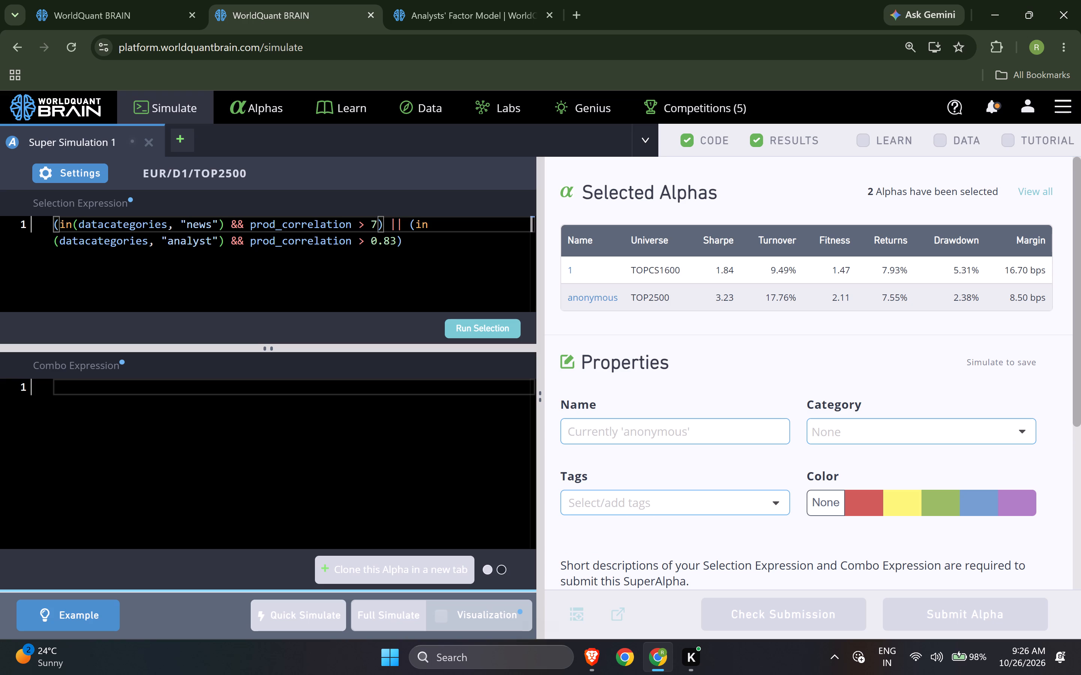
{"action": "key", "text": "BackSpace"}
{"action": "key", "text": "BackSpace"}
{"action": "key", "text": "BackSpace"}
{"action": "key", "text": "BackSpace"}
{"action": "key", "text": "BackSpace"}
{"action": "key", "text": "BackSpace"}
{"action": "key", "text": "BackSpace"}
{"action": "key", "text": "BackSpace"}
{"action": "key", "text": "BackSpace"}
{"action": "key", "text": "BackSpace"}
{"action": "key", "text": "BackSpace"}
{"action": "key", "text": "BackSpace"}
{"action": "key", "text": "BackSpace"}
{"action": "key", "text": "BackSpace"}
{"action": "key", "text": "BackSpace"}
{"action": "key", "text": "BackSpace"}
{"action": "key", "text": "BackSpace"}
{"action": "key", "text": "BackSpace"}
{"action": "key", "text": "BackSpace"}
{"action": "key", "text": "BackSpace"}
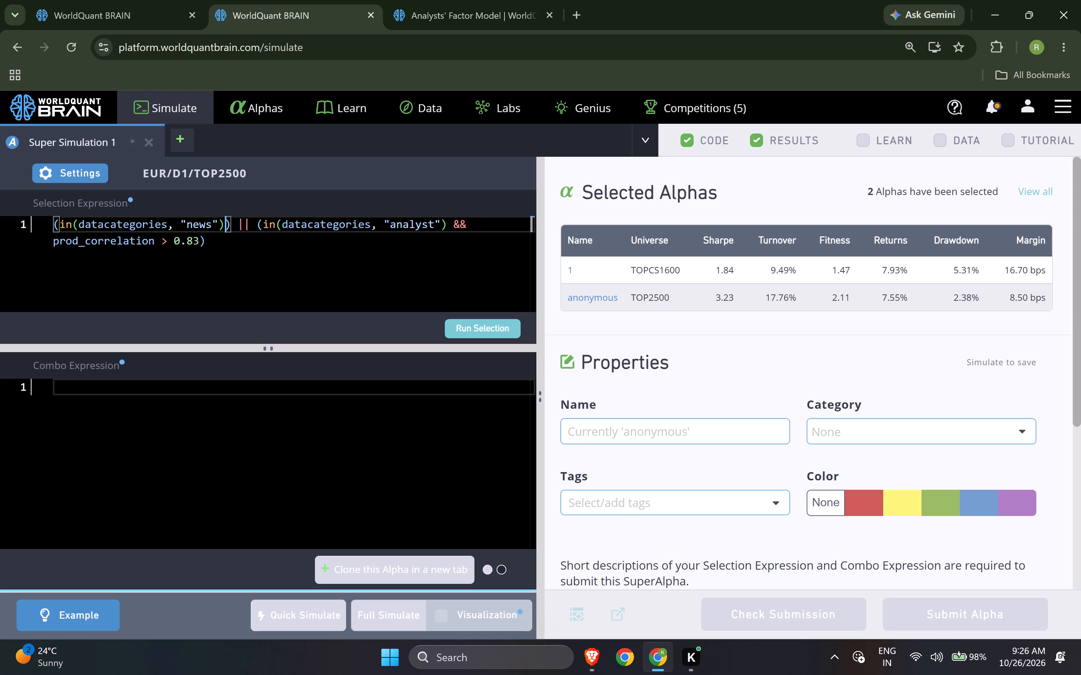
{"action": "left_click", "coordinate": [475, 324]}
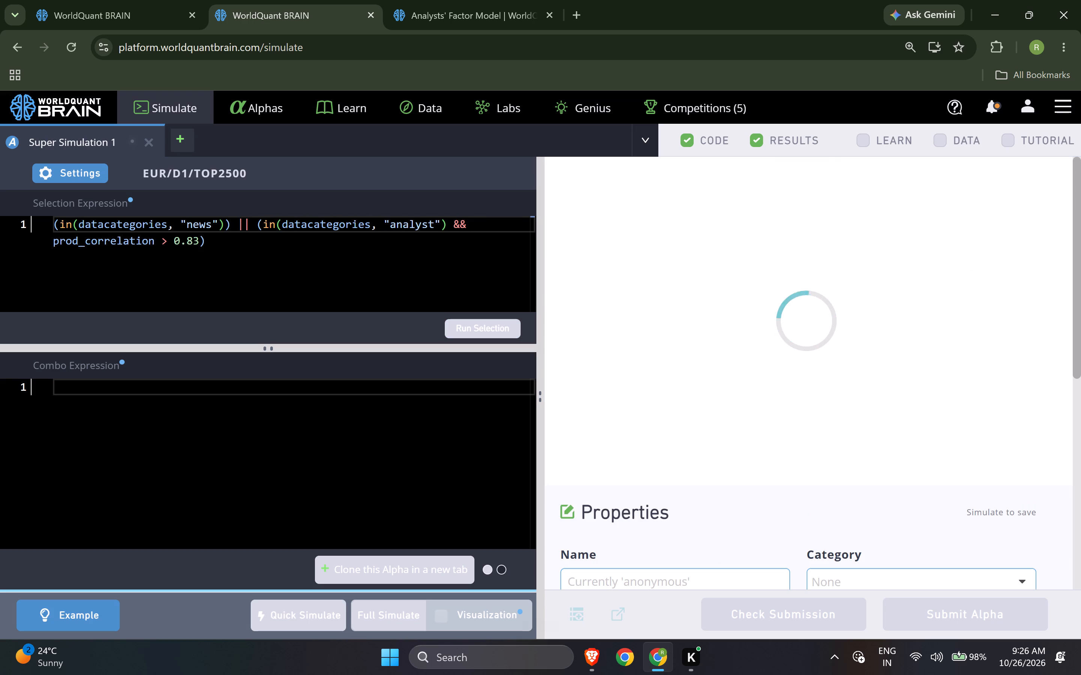
Append || and a copy of the analyst category condition followed by &&, changing the copied category to "model".
{"action": "left_click", "coordinate": [365, 307]}
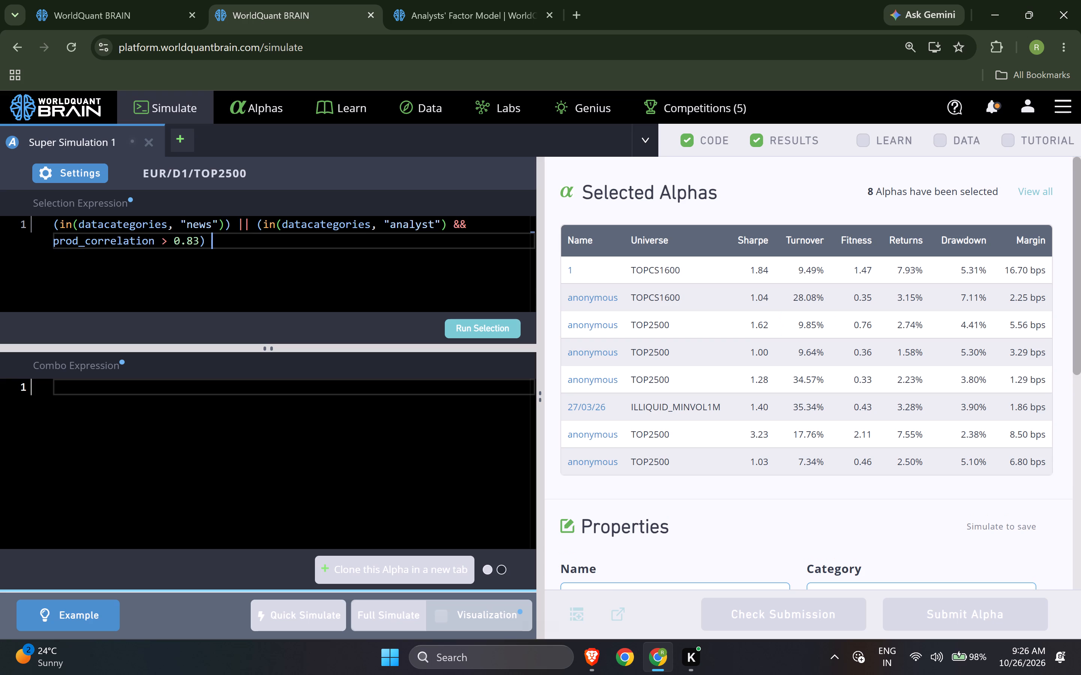
{"action": "left_click_drag", "start_coordinate": [251, 221], "coordinate": [444, 222]}
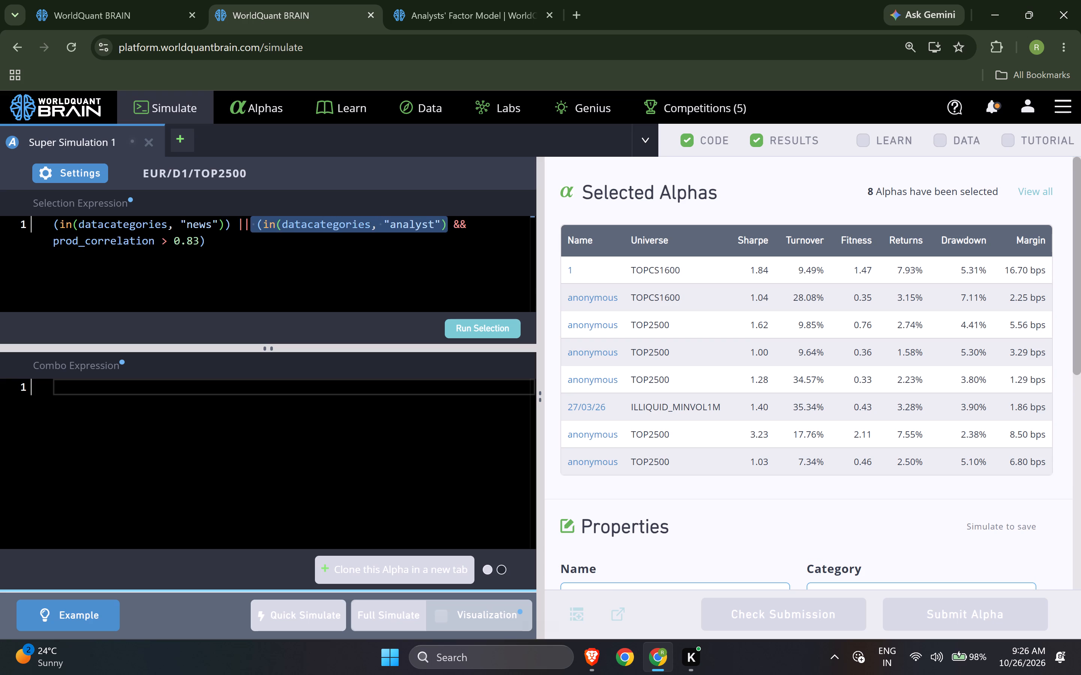
{"action": "key", "text": "ctrl+c"}
{"action": "left_click", "coordinate": [367, 267]}
{"action": "type", "text": "||"}
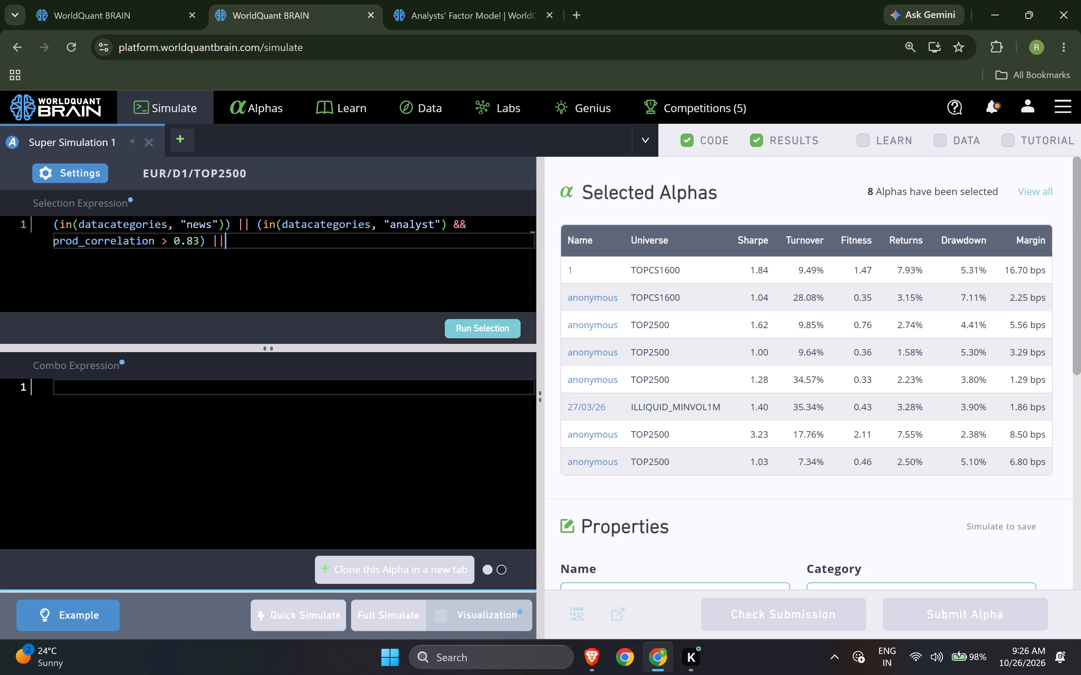
{"action": "key", "text": "space"}
{"action": "key", "text": "ctrl+v"}
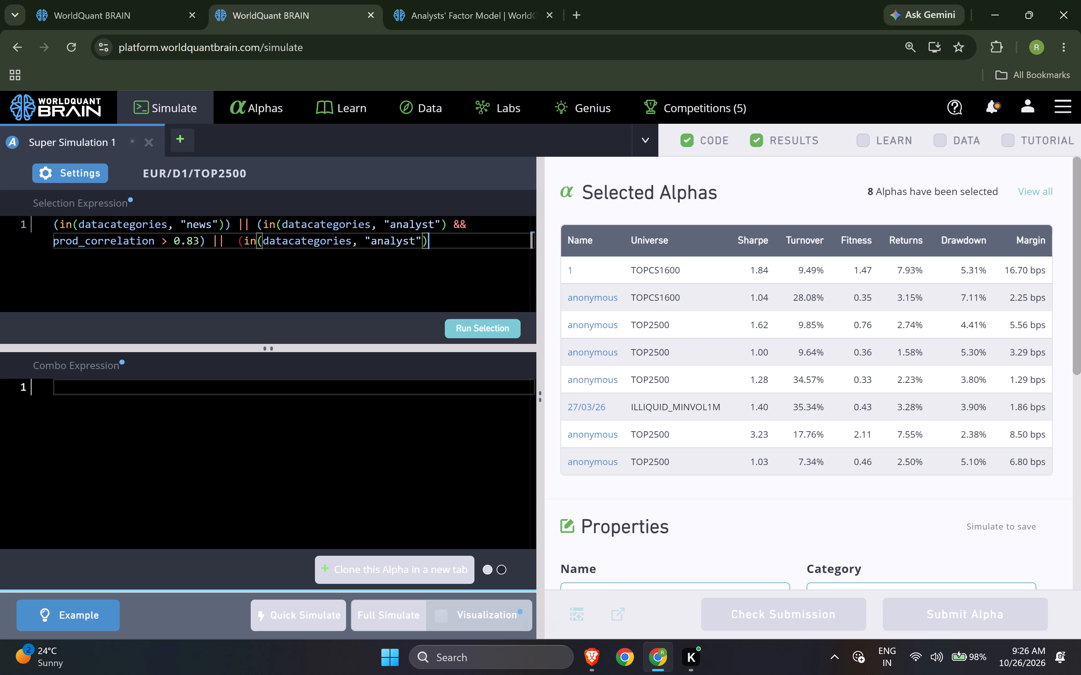
{"action": "key", "text": "space"}
{"action": "type", "text": "&&"}
{"action": "key", "text": "space"}
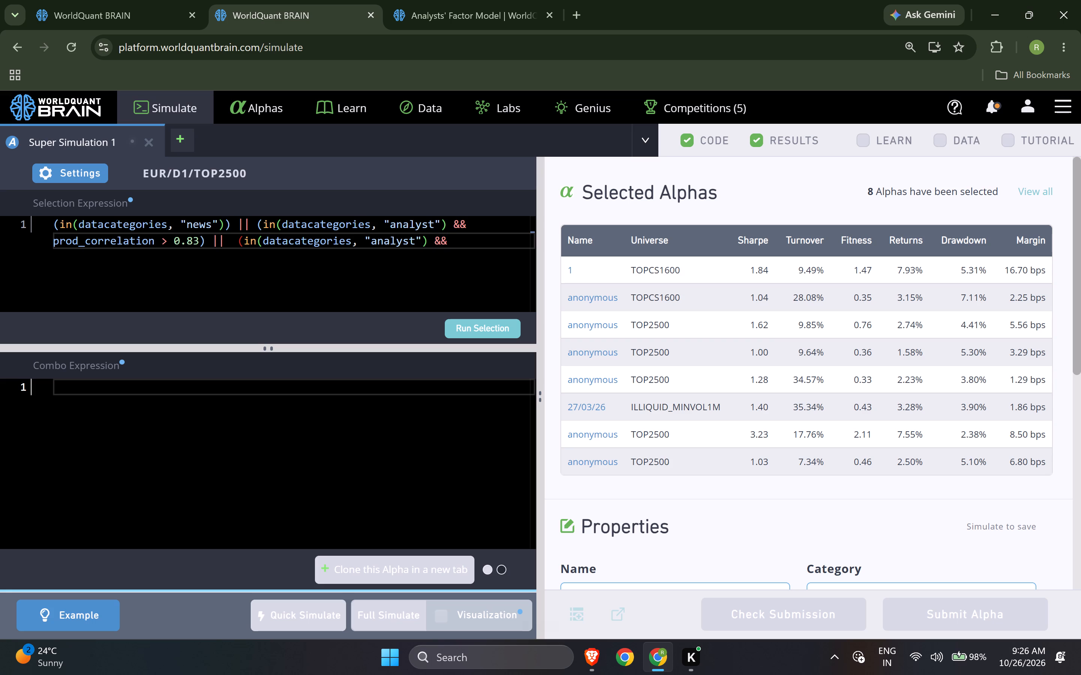
{"action": "left_click", "coordinate": [388, 239]}
{"action": "left_click", "coordinate": [391, 240]}
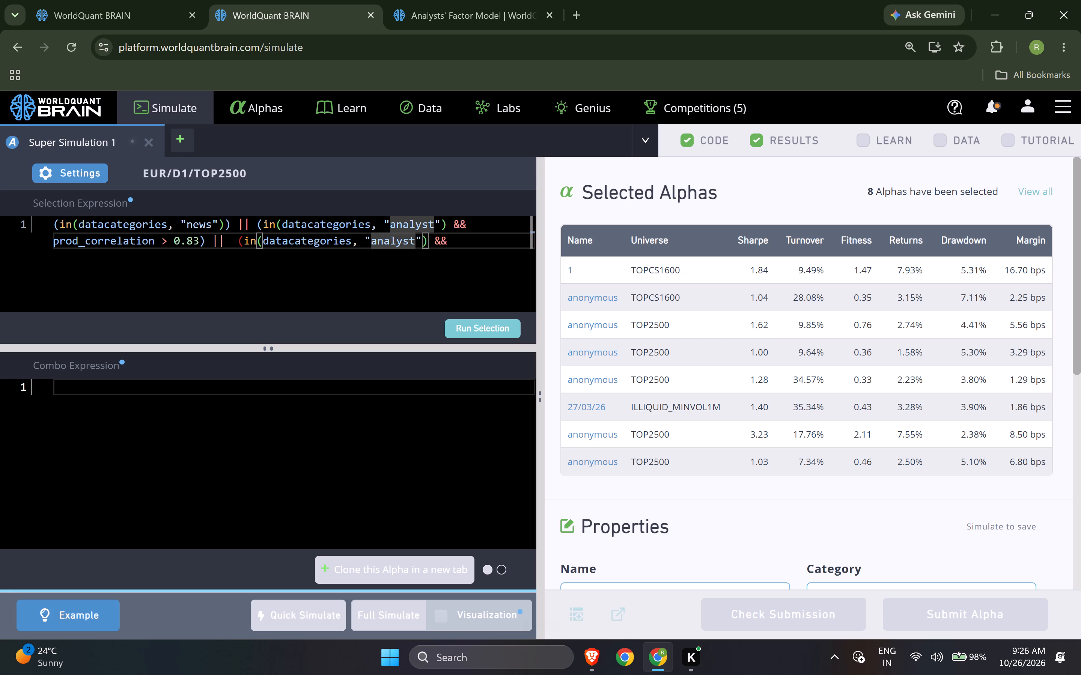
{"action": "triple_click", "coordinate": [406, 246]}
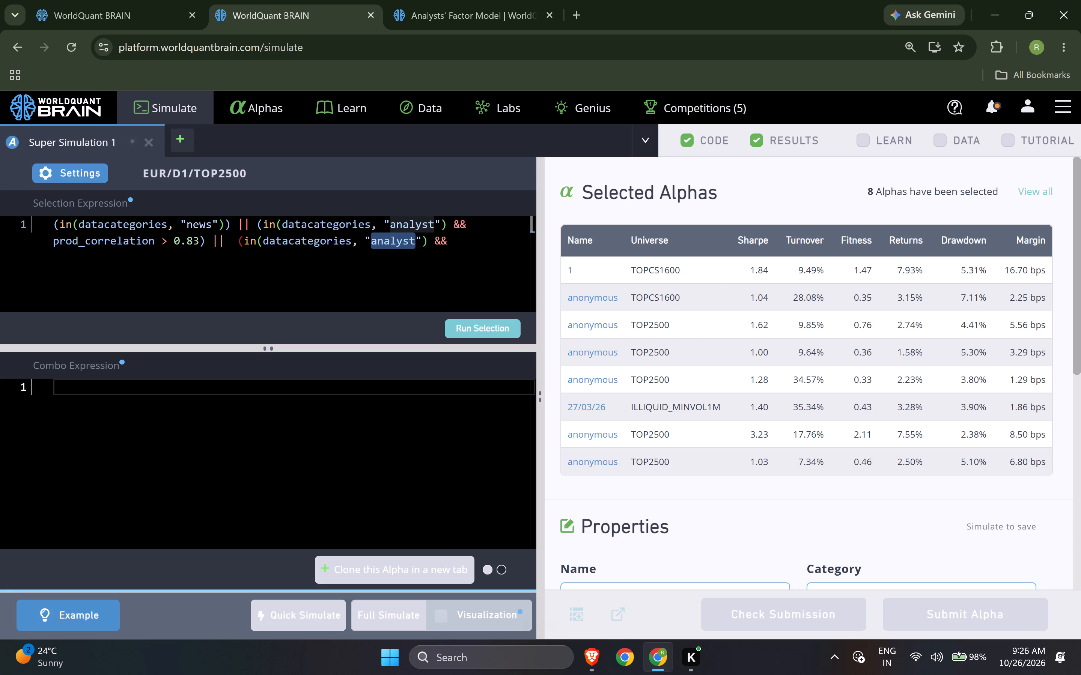
{"action": "type", "text": "model"}
Complete the model condition with prod_correlation > 0.9 and a closing parenthesis, and run the selection.
{"action": "left_click", "coordinate": [468, 258]}
{"action": "key", "text": "space"}
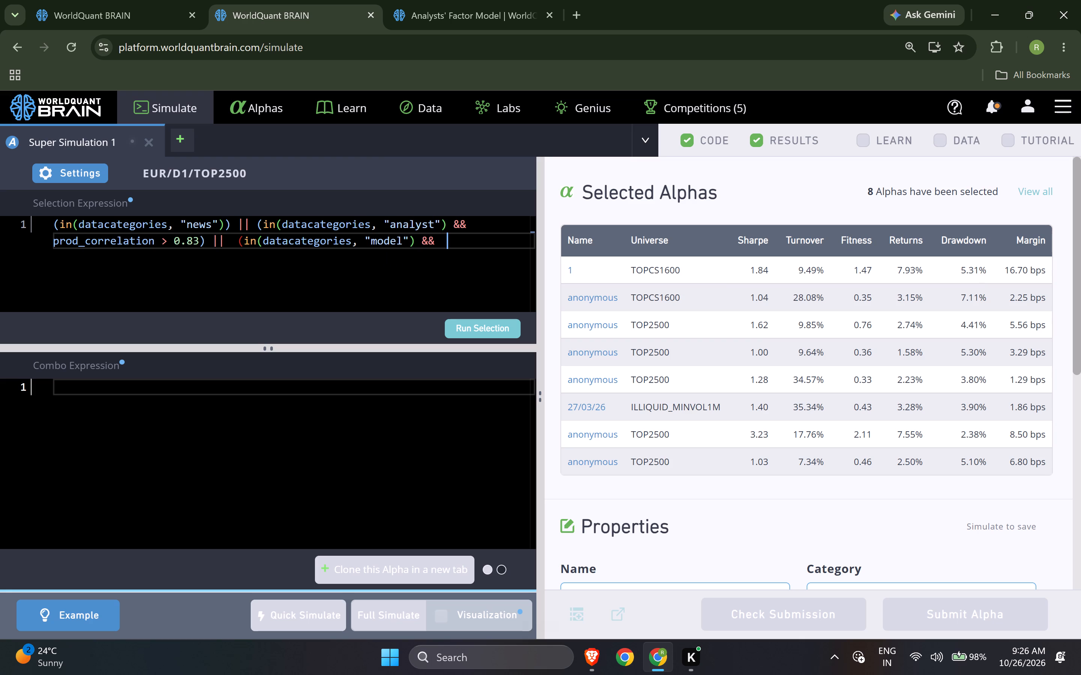
{"action": "key", "text": "BackSpace"}
{"action": "type", "text": "pro"}
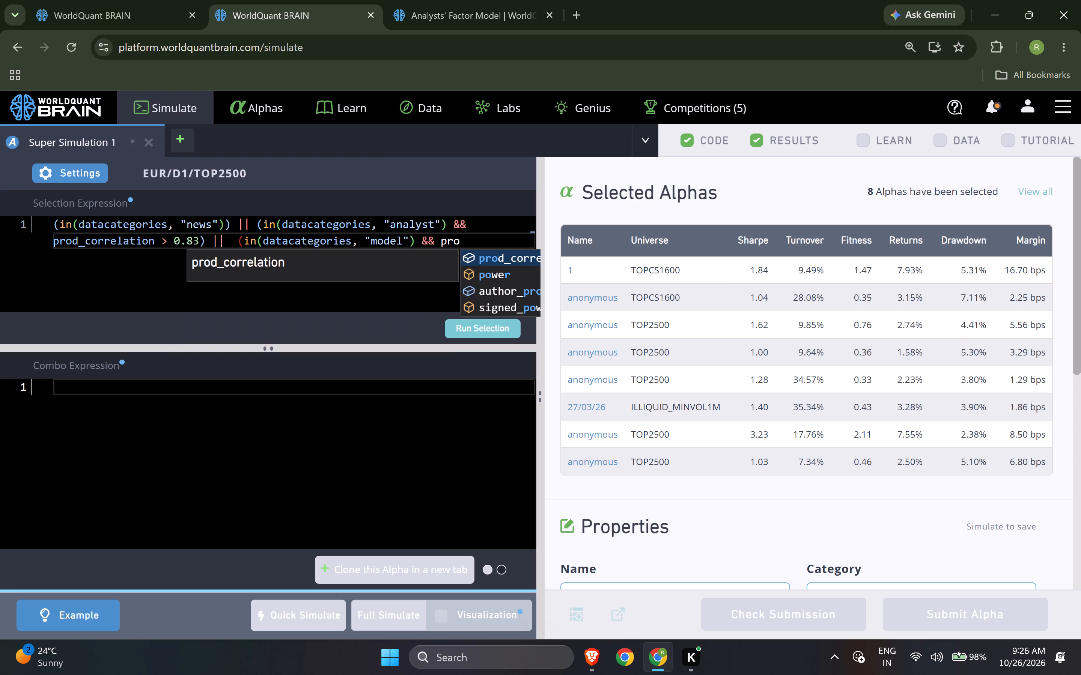
{"action": "key", "text": "Return"}
{"action": "key", "text": "space"}
{"action": "type", "text": "> 0.9"}
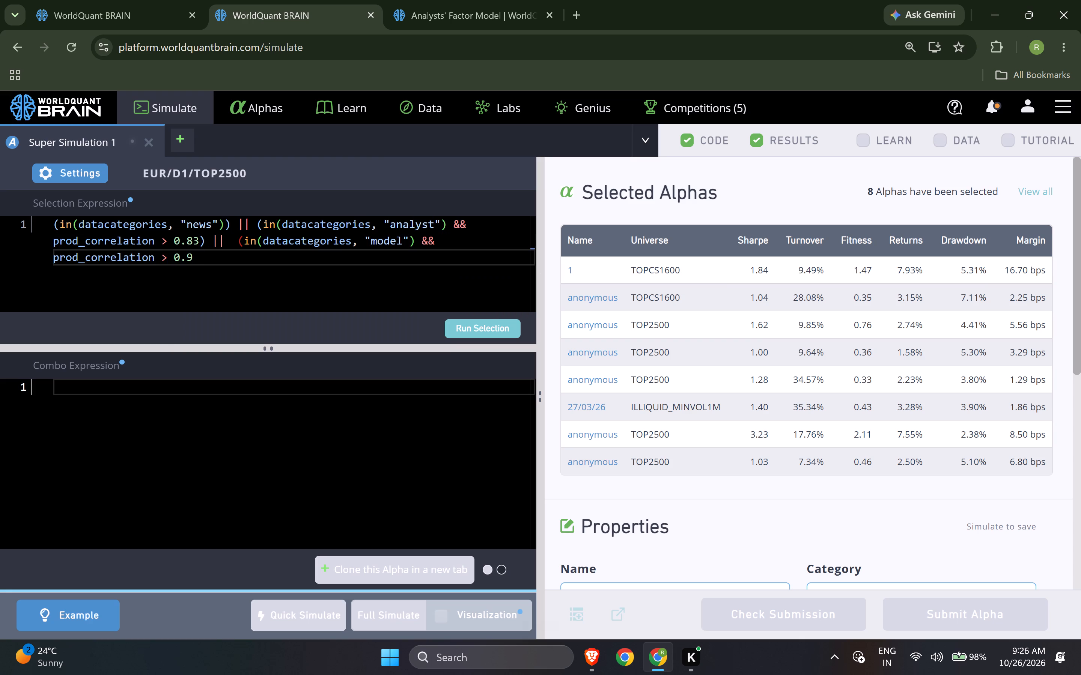
{"action": "key", "text": "shift+parenright"}
{"action": "left_click", "coordinate": [506, 325]}
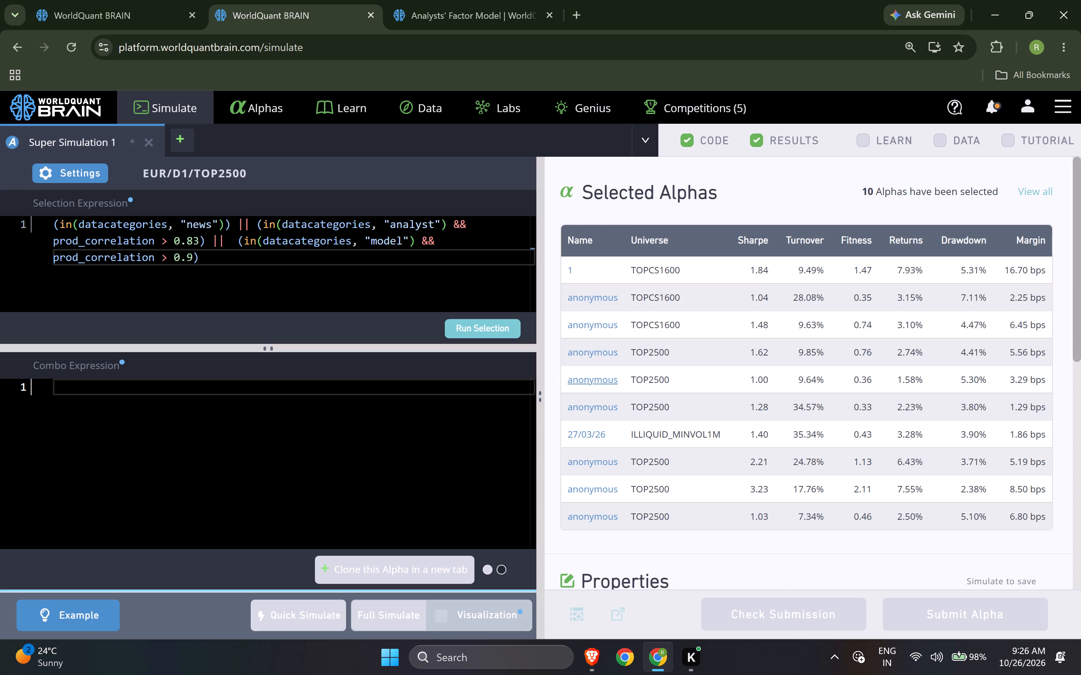
Enter 1 as the combo expression and start a full simulation of the super alpha.
{"action": "left_click", "coordinate": [219, 482]}
{"action": "key", "text": "1"}
{"action": "left_click", "coordinate": [394, 621]}
Clone the super alpha into a new tab, set its neutralization to RAM, and start a full simulation.
{"action": "left_click", "coordinate": [408, 562]}
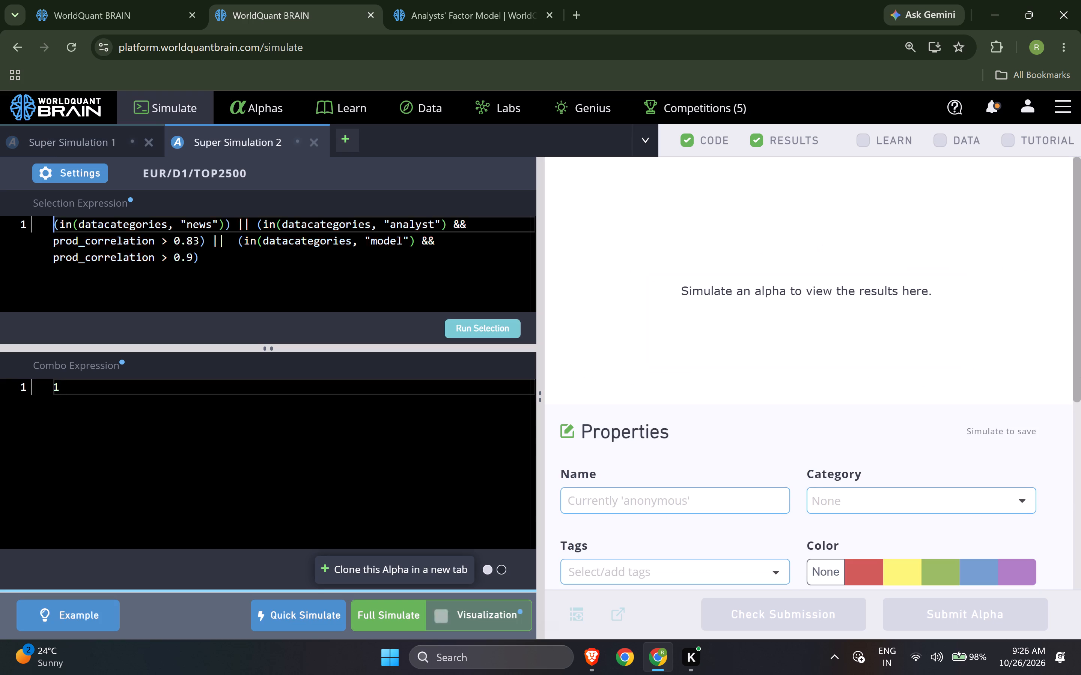
{"action": "left_click", "coordinate": [72, 166]}
{"action": "left_click", "coordinate": [425, 446]}
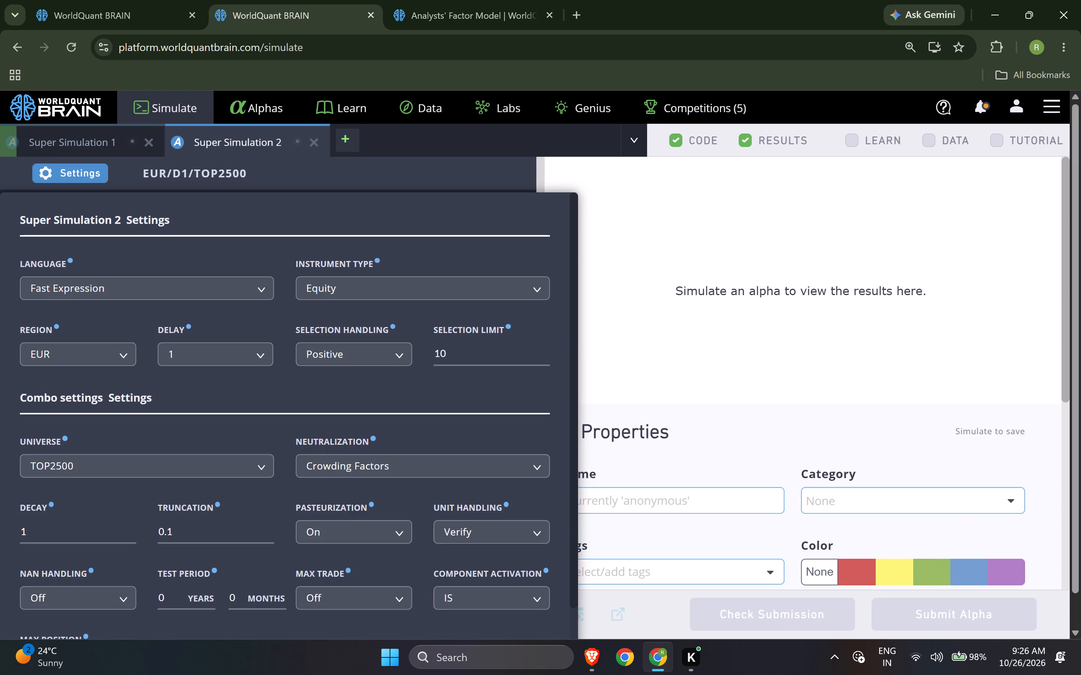
{"action": "left_click", "coordinate": [426, 468]}
{"action": "left_click", "coordinate": [410, 522]}
{"action": "scroll", "coordinate": [435, 550], "scroll_direction": "down", "scroll_amount": 3}
{"action": "left_click", "coordinate": [435, 630]}
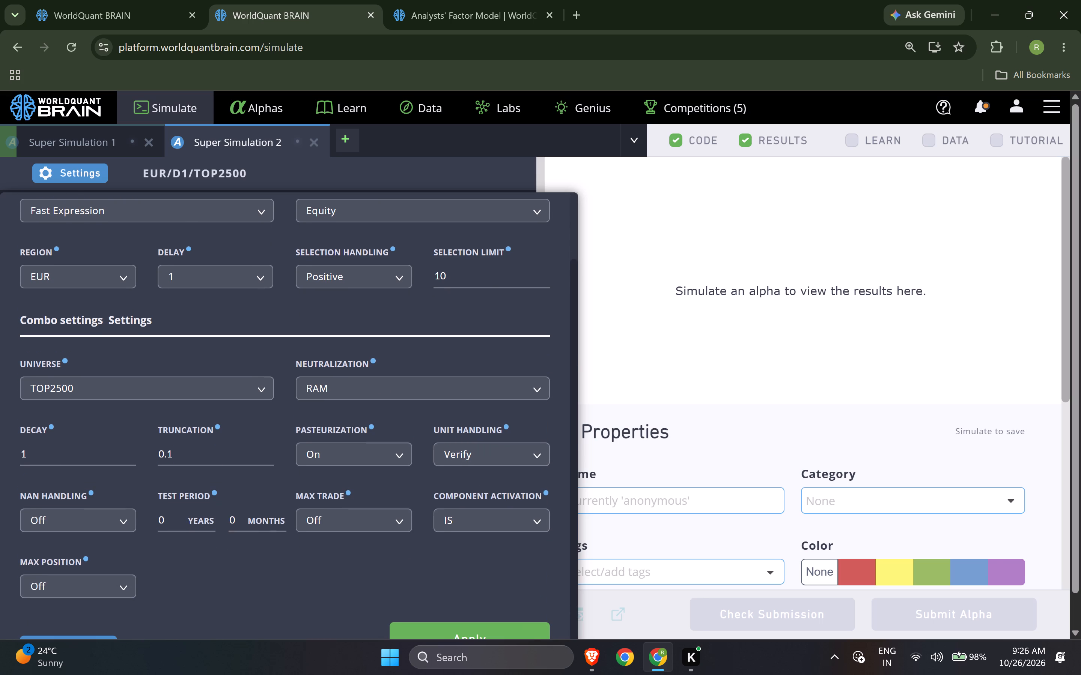
{"action": "left_click", "coordinate": [399, 615]}
Clone the RAM super alpha into another tab, set its neutralization to Statistical, and start a full simulation.
{"action": "left_click", "coordinate": [420, 574]}
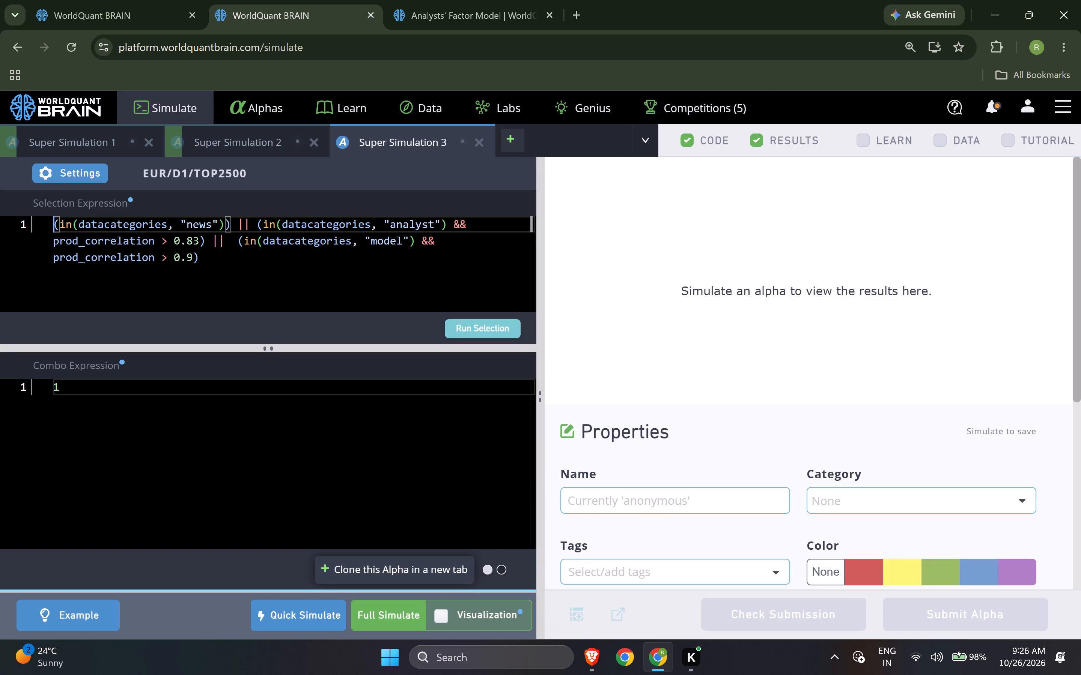
{"action": "left_click", "coordinate": [83, 172]}
{"action": "left_click", "coordinate": [378, 462]}
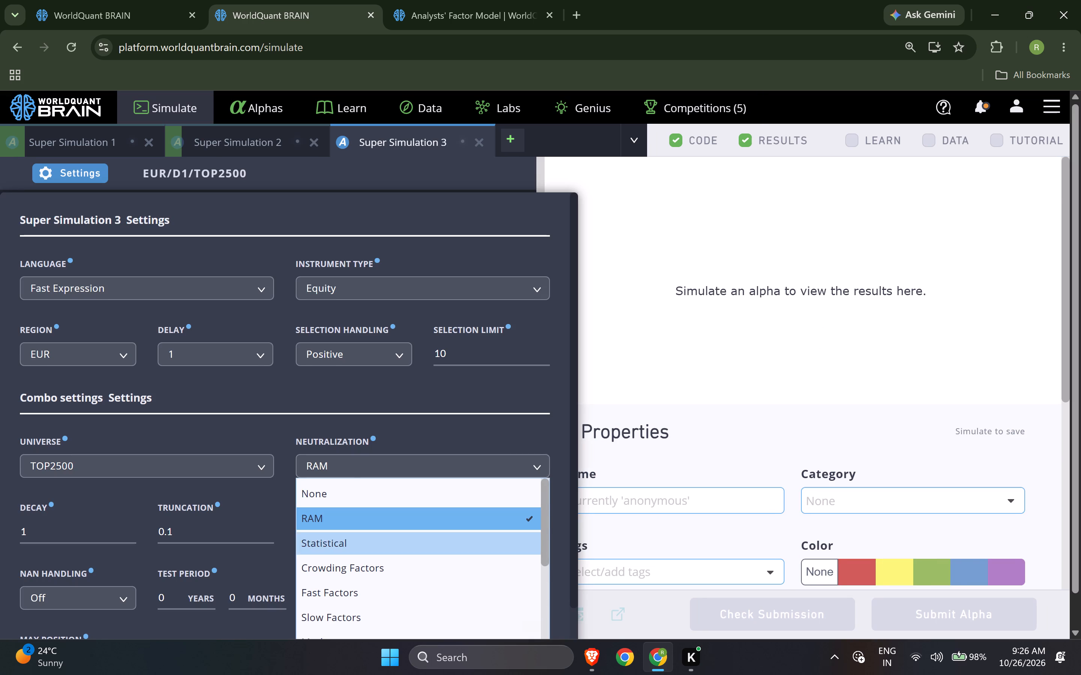
{"action": "left_click", "coordinate": [370, 544]}
{"action": "scroll", "coordinate": [393, 543], "scroll_direction": "down", "scroll_amount": 3}
{"action": "left_click", "coordinate": [438, 629]}
{"action": "left_click", "coordinate": [416, 617]}
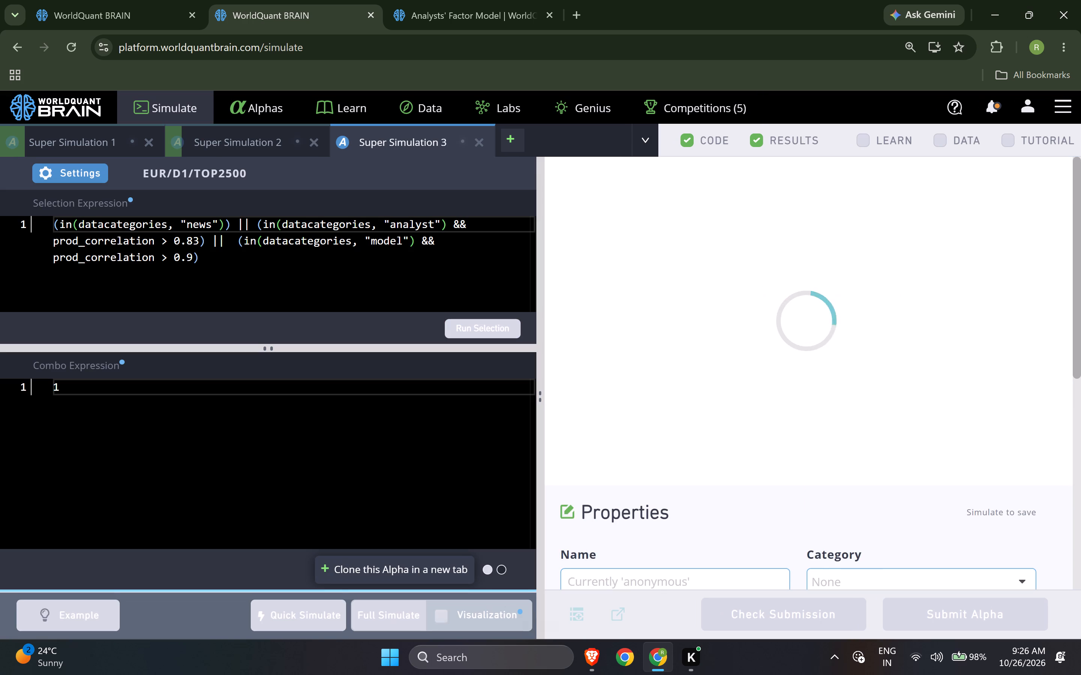
Switch to the regular alpha simulations and examine Simulation 16's summary and its failed and passed IS tests.
{"action": "left_click", "coordinate": [120, 0]}
{"action": "scroll", "coordinate": [824, 436], "scroll_direction": "down", "scroll_amount": 3}
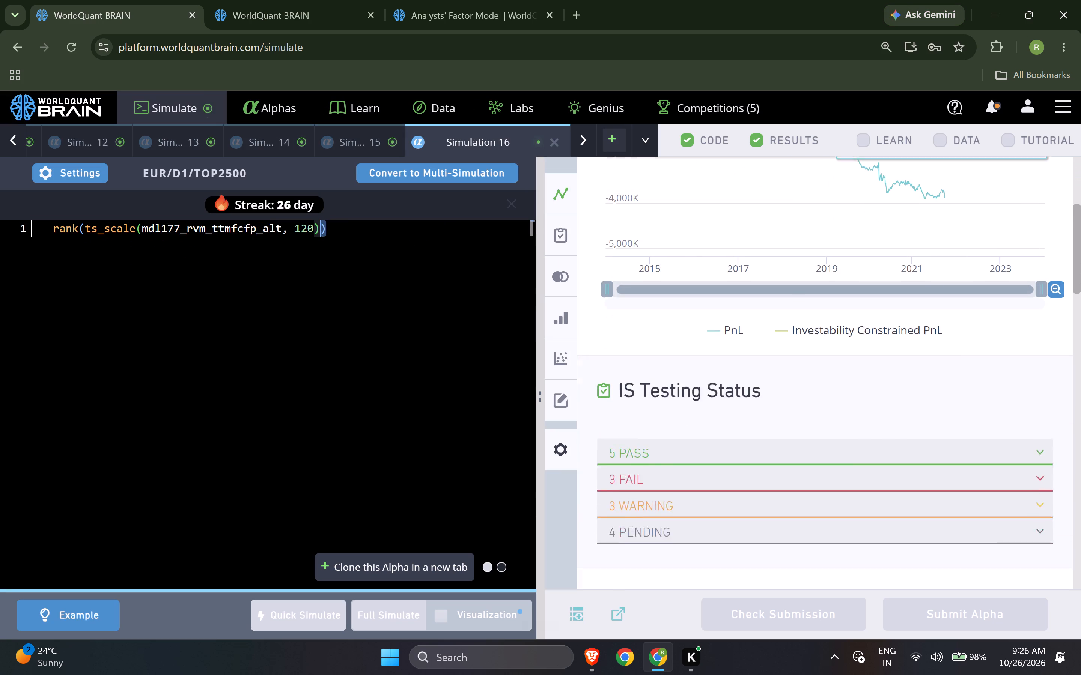
{"action": "scroll", "coordinate": [822, 437], "scroll_direction": "down", "scroll_amount": 1}
{"action": "scroll", "coordinate": [821, 437], "scroll_direction": "up", "scroll_amount": 1}
{"action": "scroll", "coordinate": [854, 438], "scroll_direction": "down", "scroll_amount": 5}
{"action": "scroll", "coordinate": [903, 451], "scroll_direction": "down", "scroll_amount": 1}
{"action": "scroll", "coordinate": [903, 451], "scroll_direction": "up", "scroll_amount": 2}
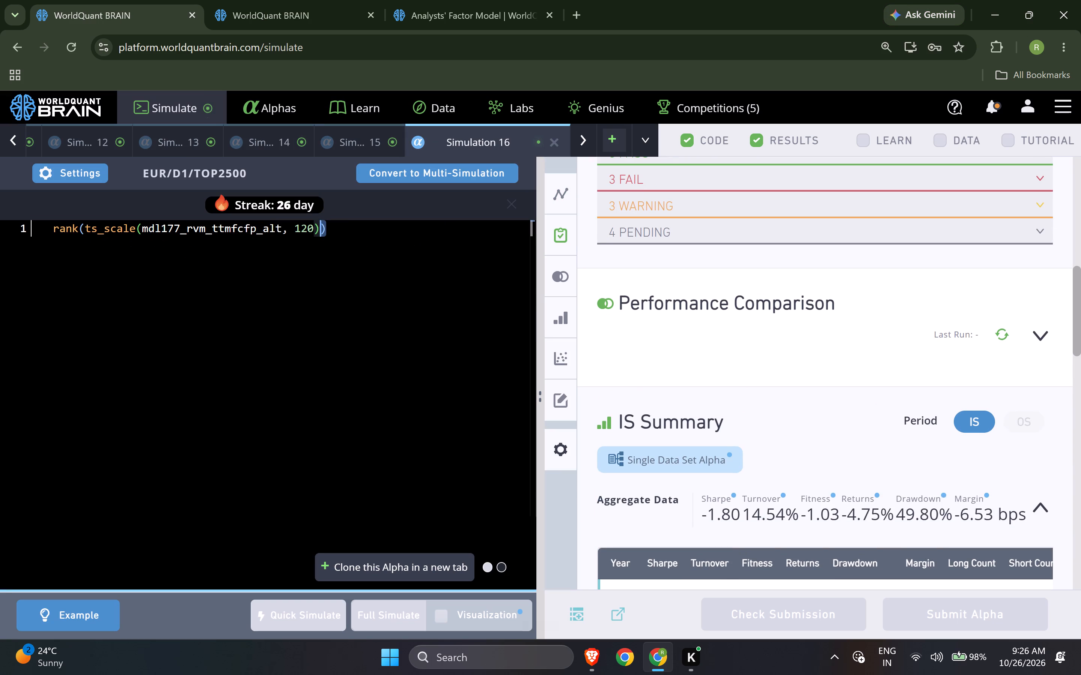
{"action": "left_click", "coordinate": [831, 182]}
{"action": "scroll", "coordinate": [898, 343], "scroll_direction": "up", "scroll_amount": 1}
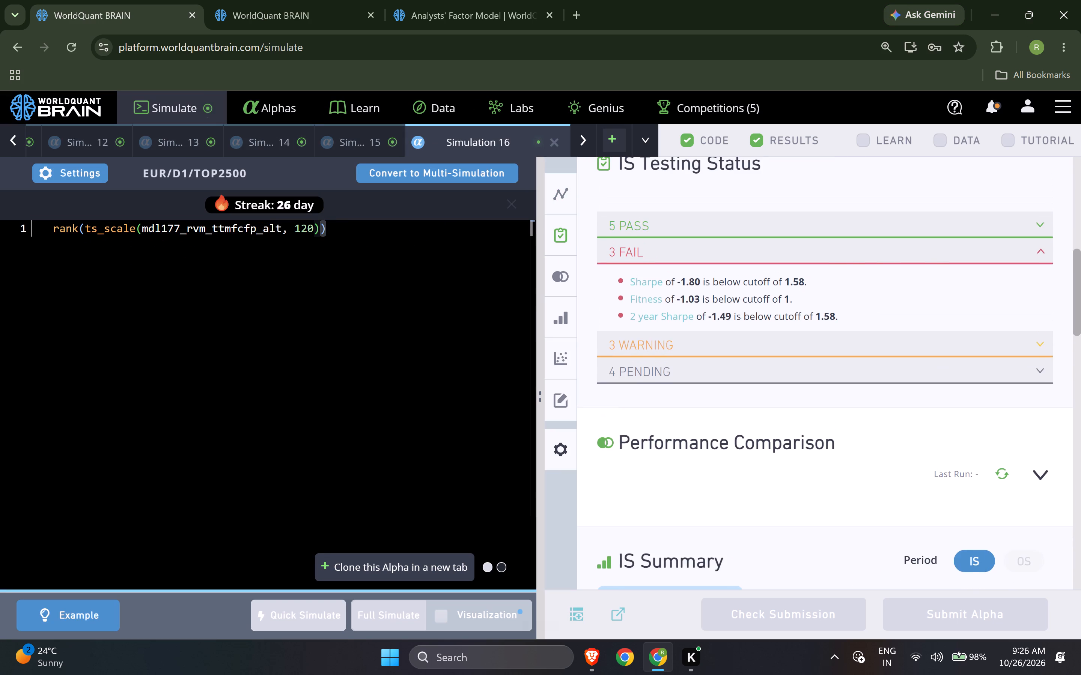
{"action": "left_click", "coordinate": [917, 222]}
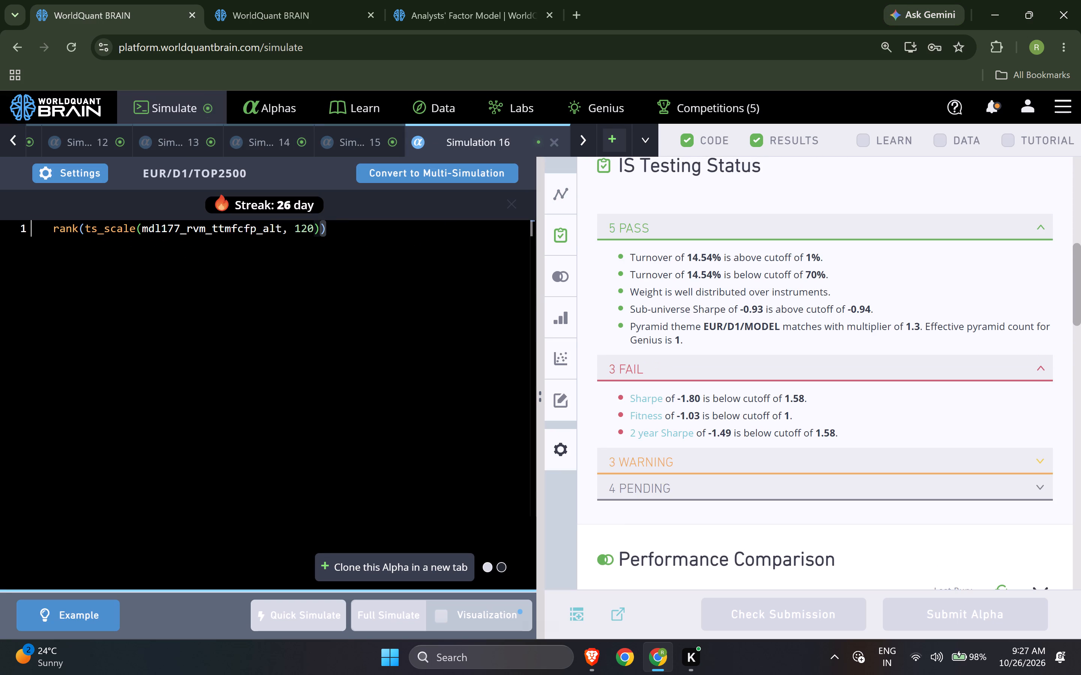
Negate Simulation 16's expression to -rank(ts_scale(mdl177_rvm_ttmfcfp_alt, 120)) and start a full simulation.
{"action": "left_click", "coordinate": [54, 230]}
{"action": "key", "text": "minus"}
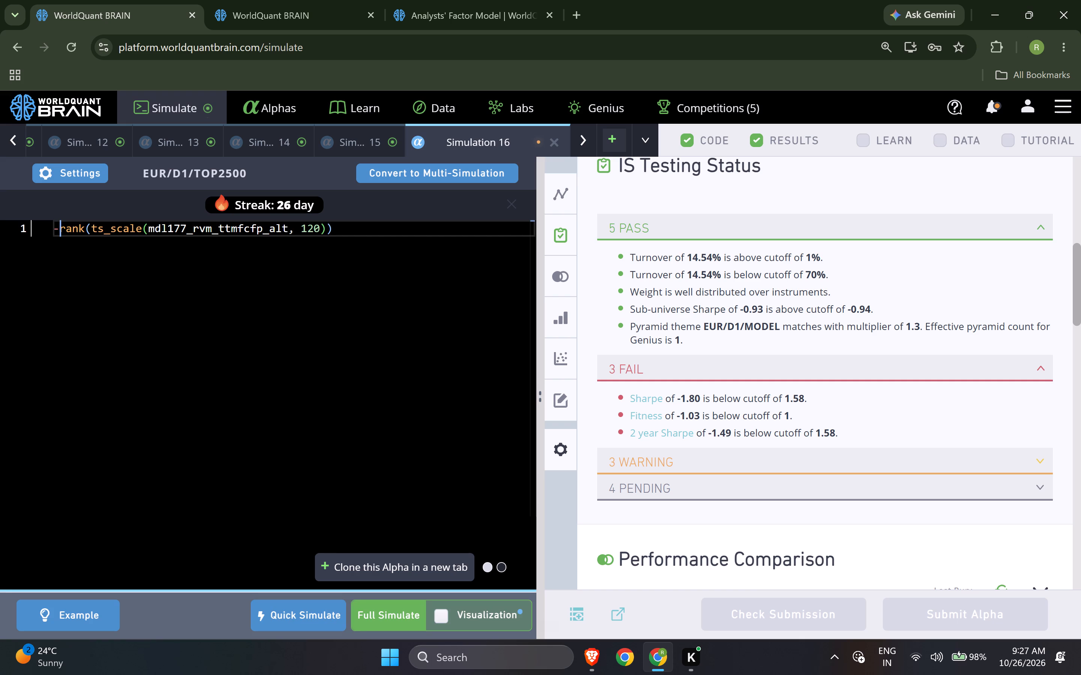
{"action": "left_click", "coordinate": [405, 610]}
Negate Simulation 15's expression to -rank(ts_rank(mdl177_rvm_ttmfcfp_alt, 120)) and start a full simulation.
{"action": "left_click", "coordinate": [367, 133]}
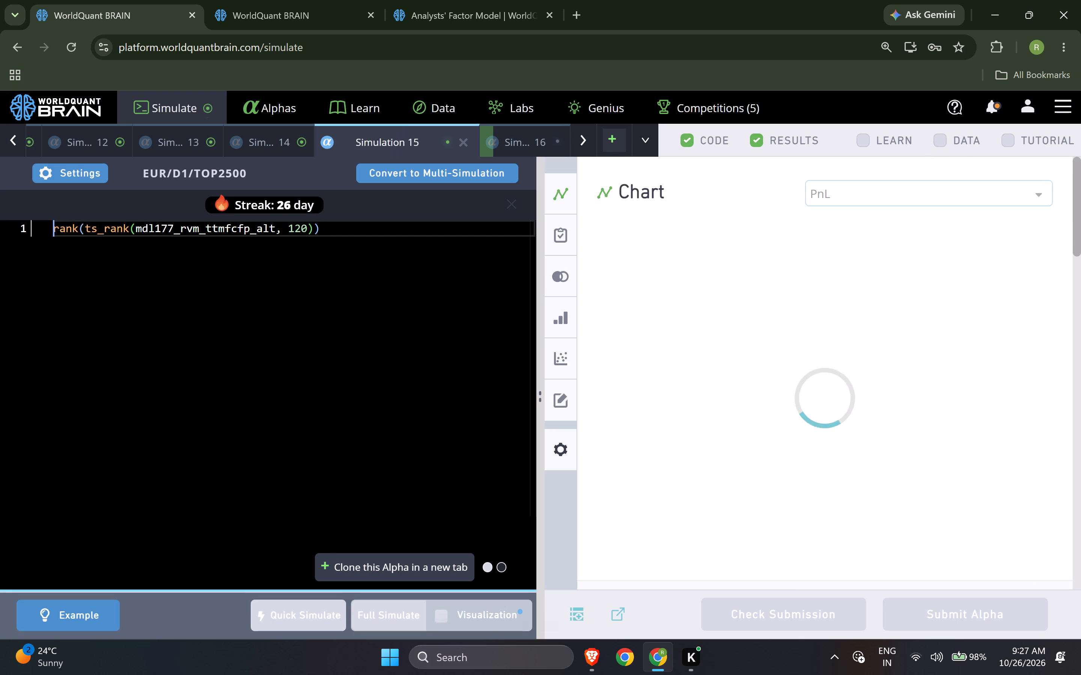
{"action": "key", "text": "minus"}
{"action": "left_click", "coordinate": [375, 613]}
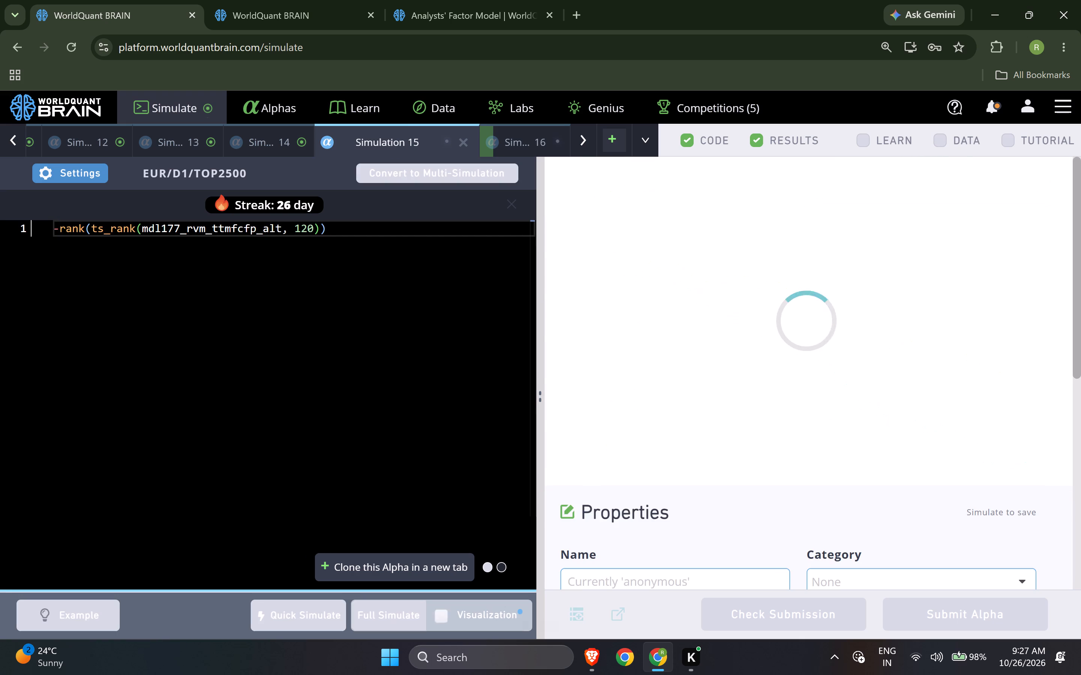
Negate Simulation 14's expression to -rank(ts_av_diff(mdl177_rvm_ttmfcfp_alt, 120)) and start a full simulation.
{"action": "left_click", "coordinate": [277, 144]}
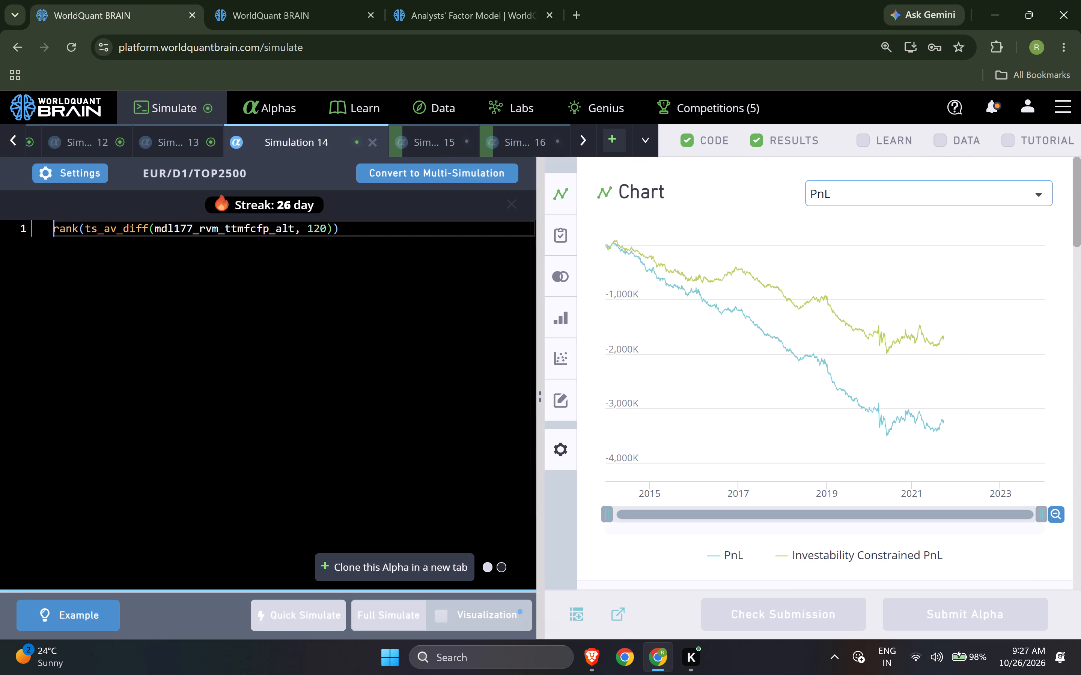
{"action": "key", "text": "minus"}
{"action": "left_click", "coordinate": [393, 619]}
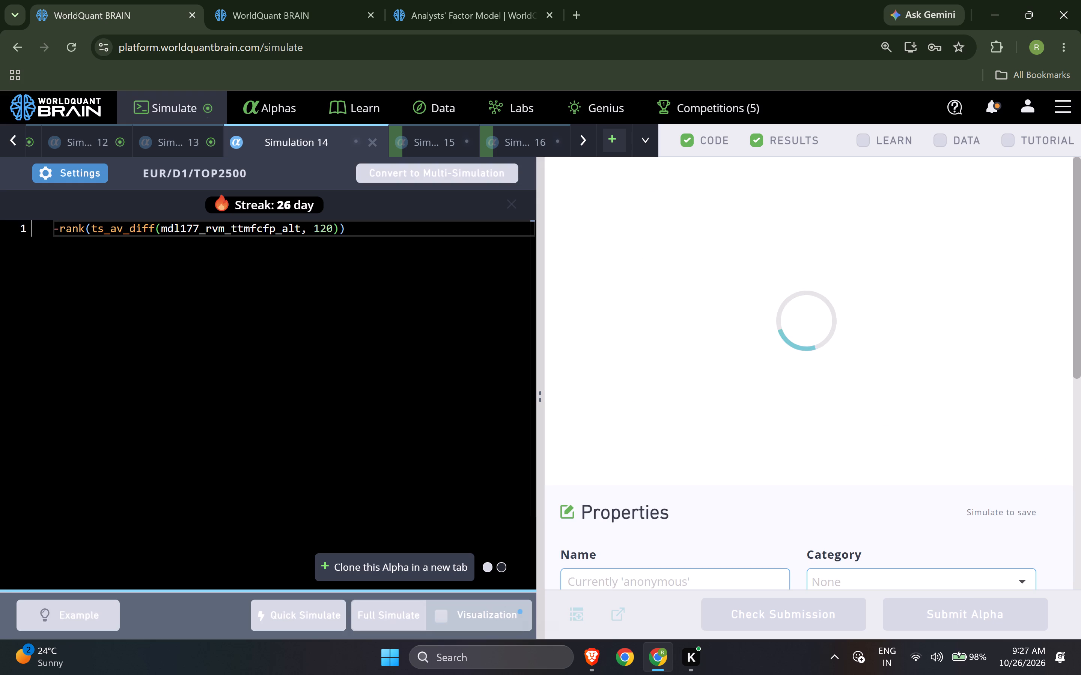
Negate Simulation 13's expression to -rank(ts_arg_min(mdl177_rvm_ttmfcfp_alt, 120)) and start a full simulation.
{"action": "left_click", "coordinate": [187, 133]}
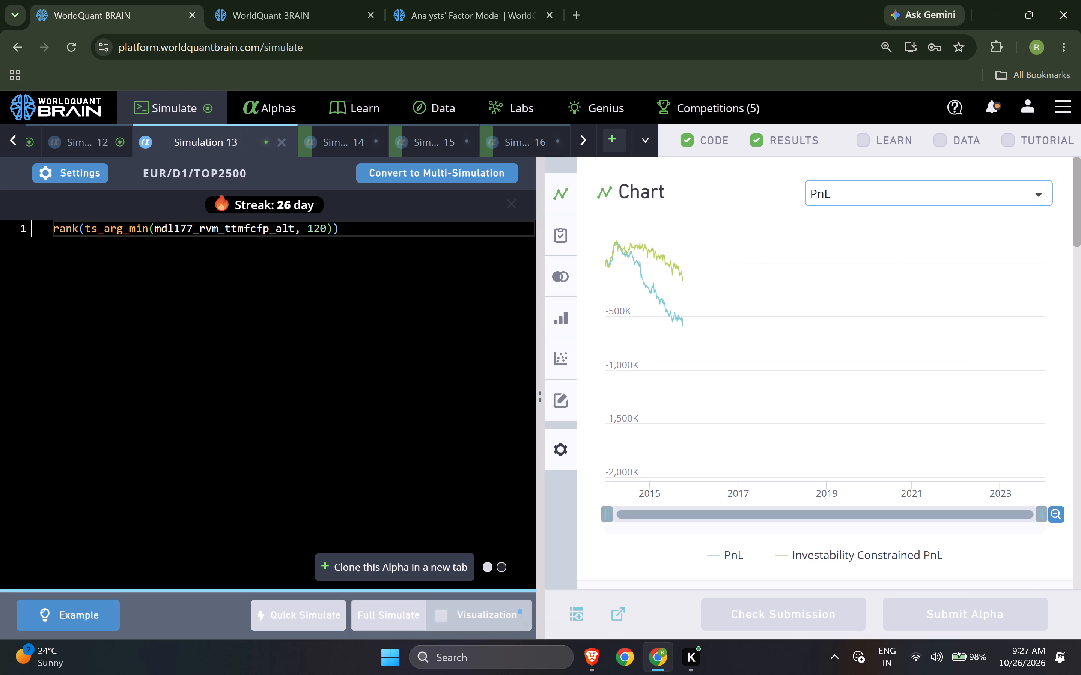
{"action": "key", "text": "minus"}
{"action": "scroll", "coordinate": [785, 475], "scroll_direction": "down", "scroll_amount": 4}
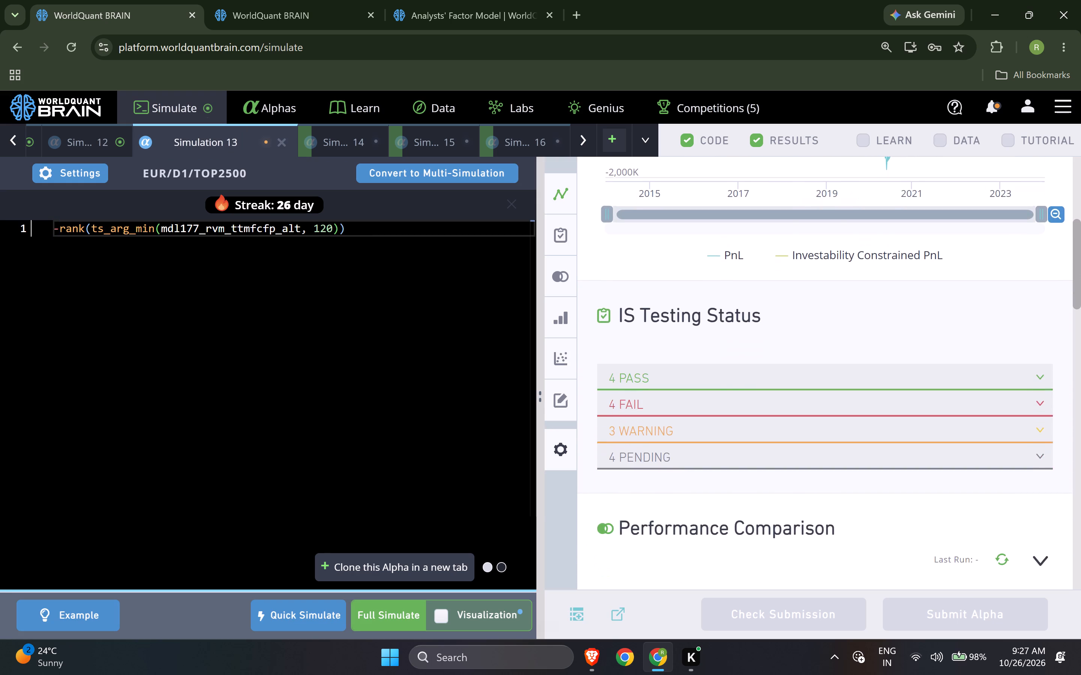
{"action": "scroll", "coordinate": [772, 498], "scroll_direction": "down", "scroll_amount": 3}
{"action": "left_click", "coordinate": [407, 615]}
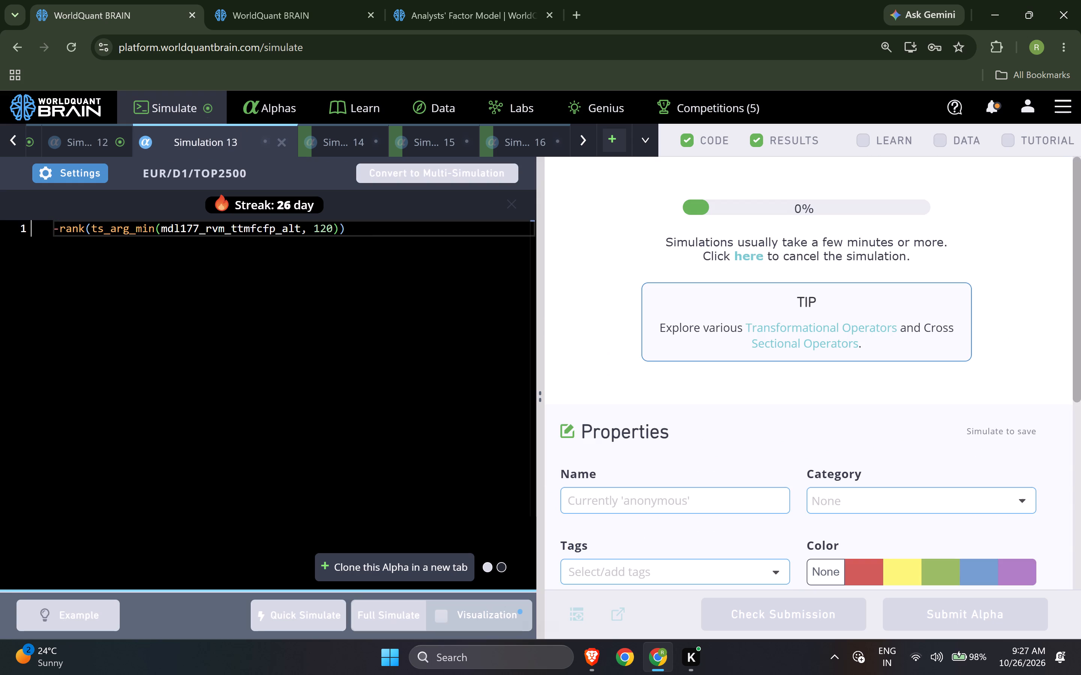
Examine Simulation 12's PnL chart, IS summary, and failed and passed IS tests for the ts_arg_max alpha.
{"action": "left_click", "coordinate": [83, 153]}
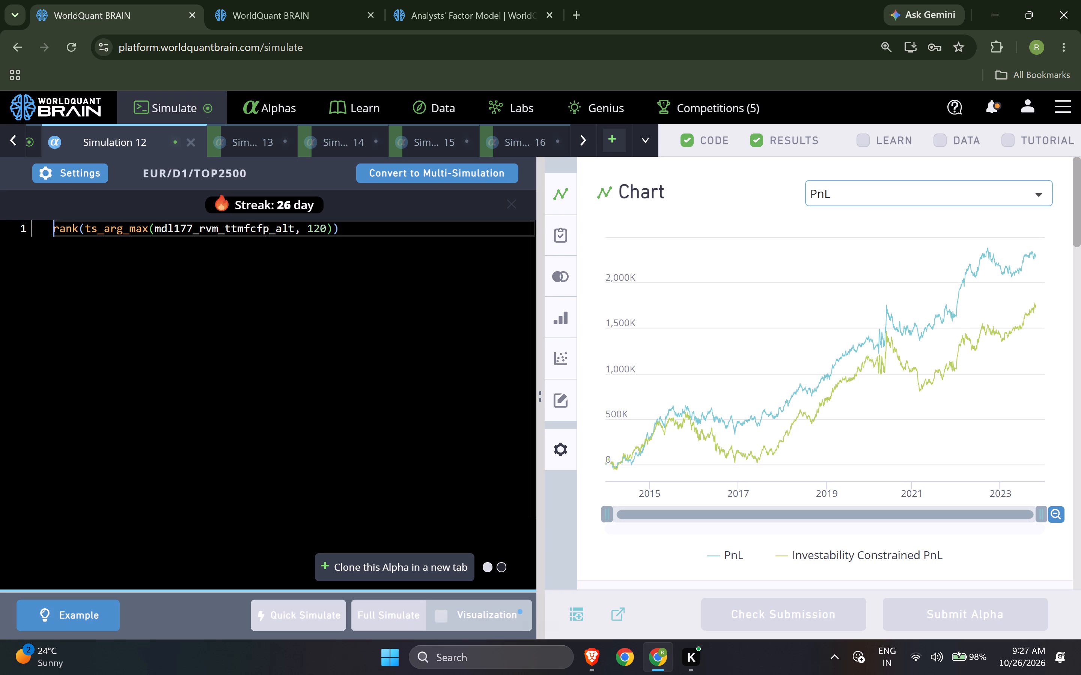
{"action": "scroll", "coordinate": [854, 141], "scroll_direction": "down", "scroll_amount": 4}
{"action": "scroll", "coordinate": [818, 280], "scroll_direction": "down", "scroll_amount": 3}
{"action": "scroll", "coordinate": [798, 349], "scroll_direction": "down", "scroll_amount": 4}
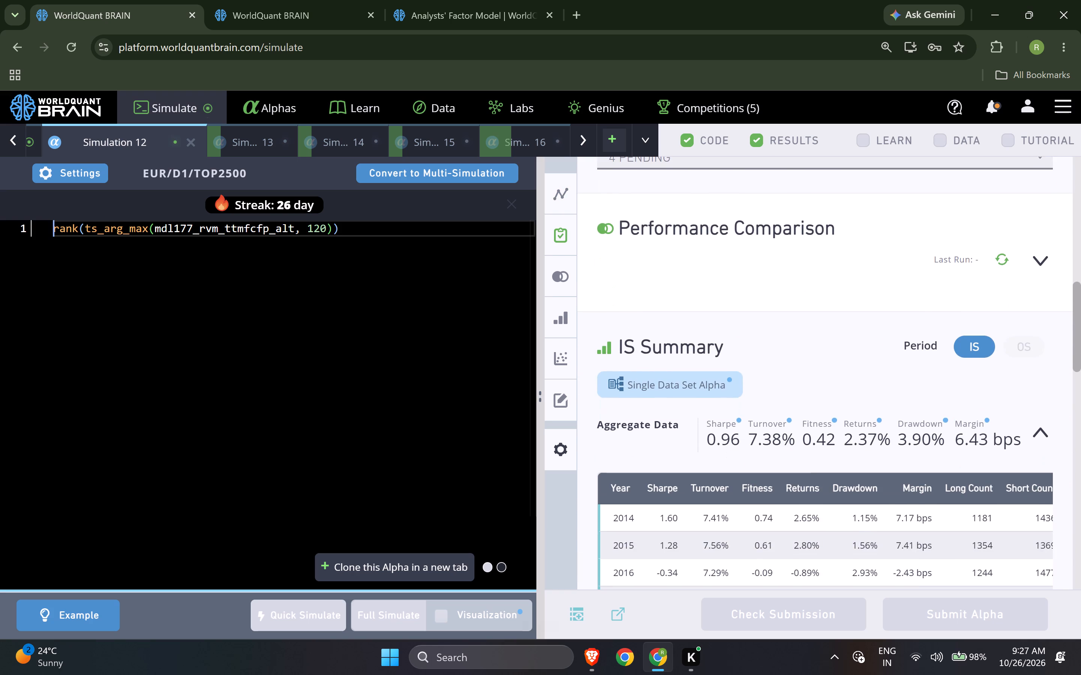
{"action": "scroll", "coordinate": [734, 293], "scroll_direction": "up", "scroll_amount": 3}
{"action": "left_click", "coordinate": [703, 321]}
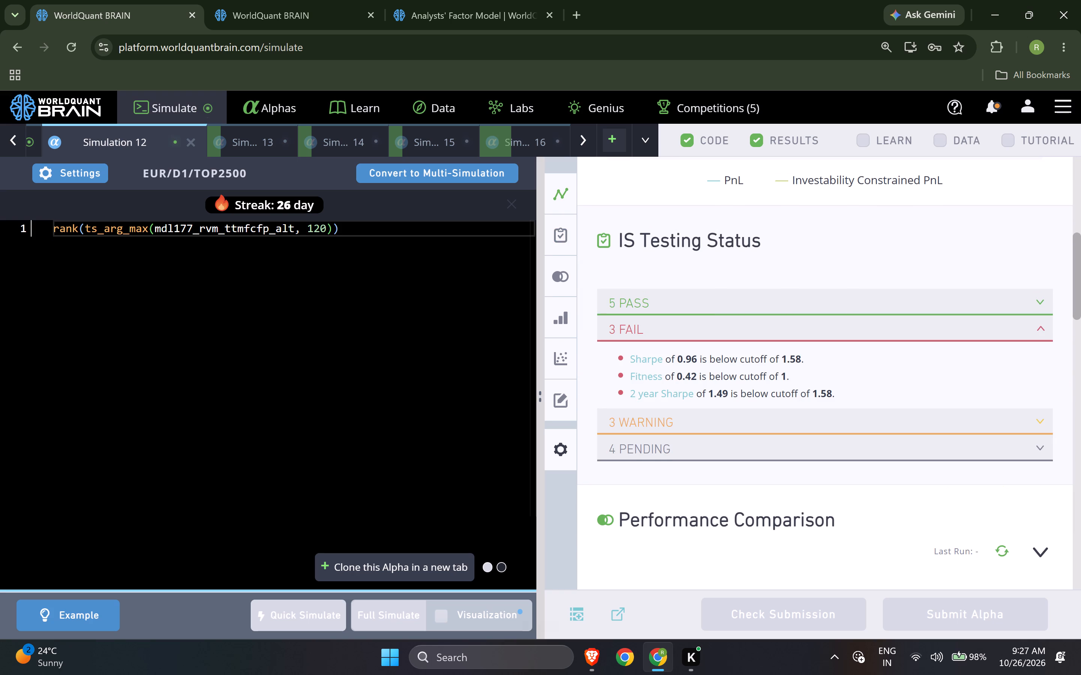
{"action": "left_click", "coordinate": [714, 319]}
{"action": "left_click", "coordinate": [721, 308]}
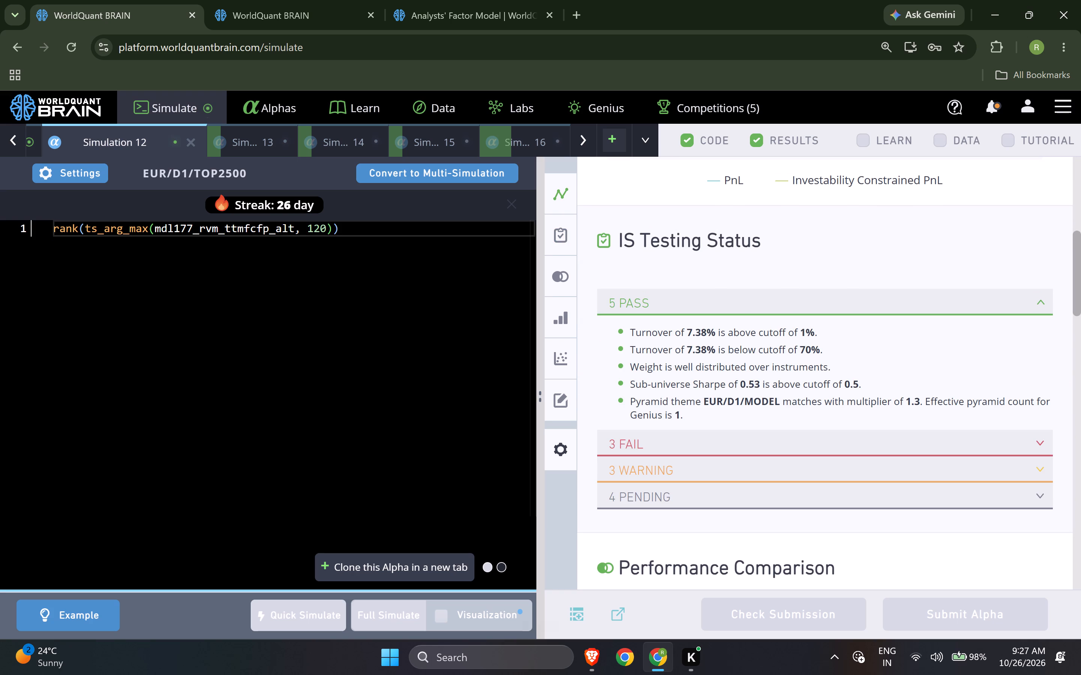
Negate Simulation 9's expression to -rank(ts_backfill(mdl177_rvm_ttmfcfp_alt, 120)), check its IS tests, and start a full simulation.
{"action": "left_click", "coordinate": [6, 138]}
{"action": "left_click", "coordinate": [92, 148]}
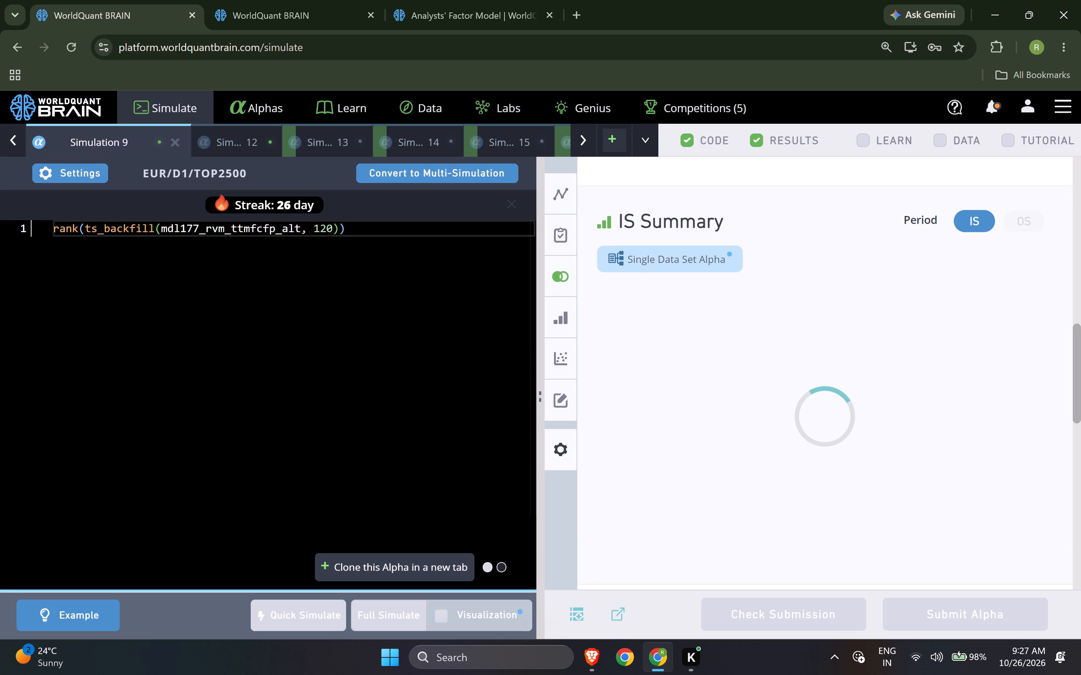
{"action": "scroll", "coordinate": [728, 302], "scroll_direction": "up", "scroll_amount": 2}
{"action": "scroll", "coordinate": [709, 256], "scroll_direction": "up", "scroll_amount": 2}
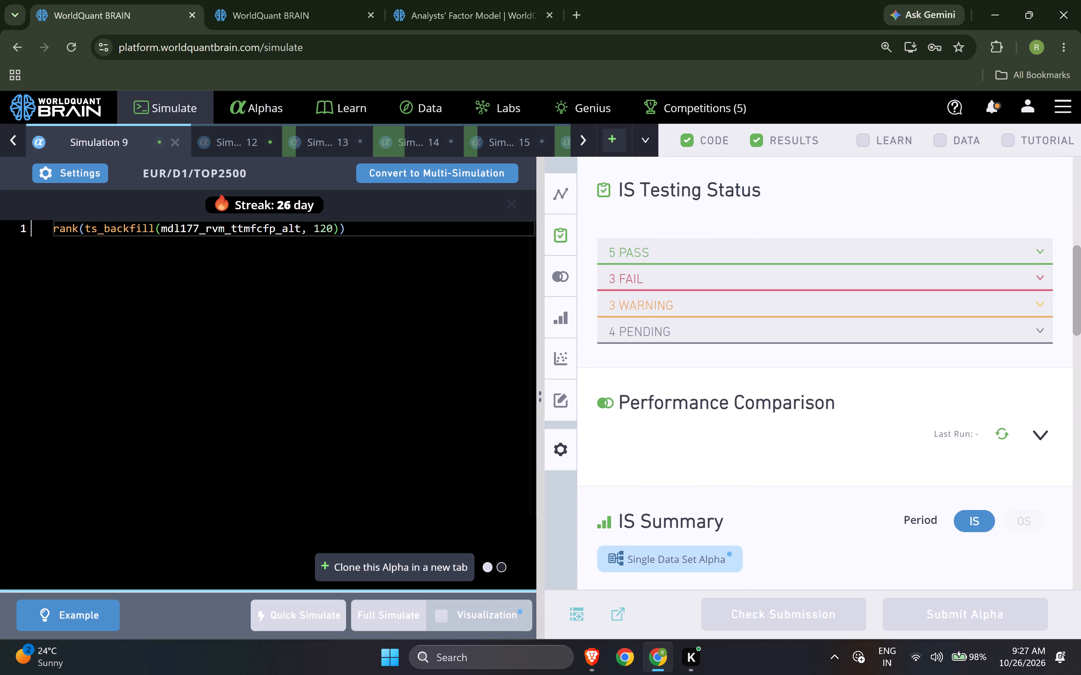
{"action": "key", "text": "minus"}
{"action": "scroll", "coordinate": [712, 279], "scroll_direction": "up", "scroll_amount": 1}
{"action": "left_click", "coordinate": [720, 352]}
{"action": "left_click", "coordinate": [732, 332]}
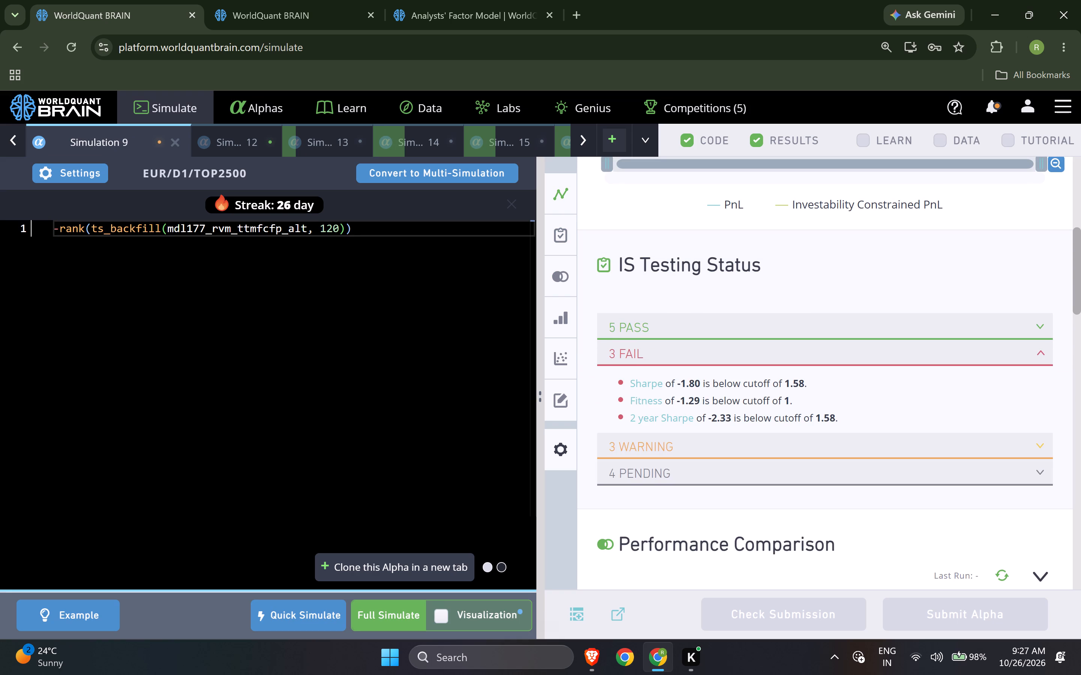
{"action": "scroll", "coordinate": [754, 375], "scroll_direction": "down", "scroll_amount": 2}
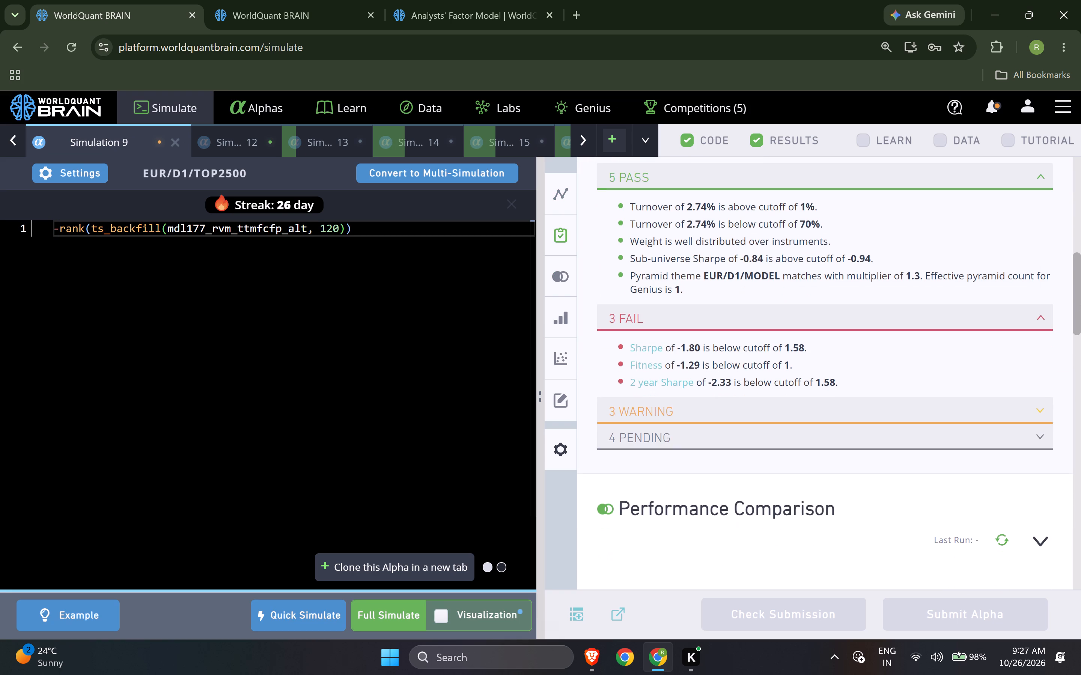
{"action": "left_click", "coordinate": [392, 612]}
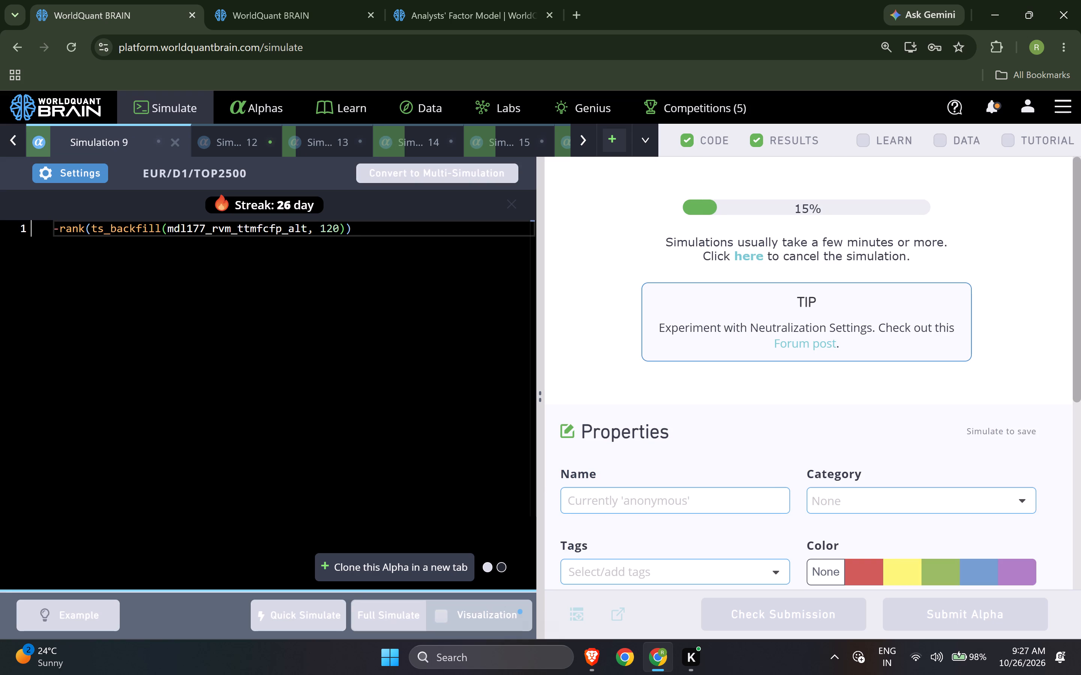
Move the Simulation 12 tab to the end of the simulation tabs, after Simulation 16.
{"action": "left_click_drag", "start_coordinate": [237, 142], "coordinate": [616, 143]}
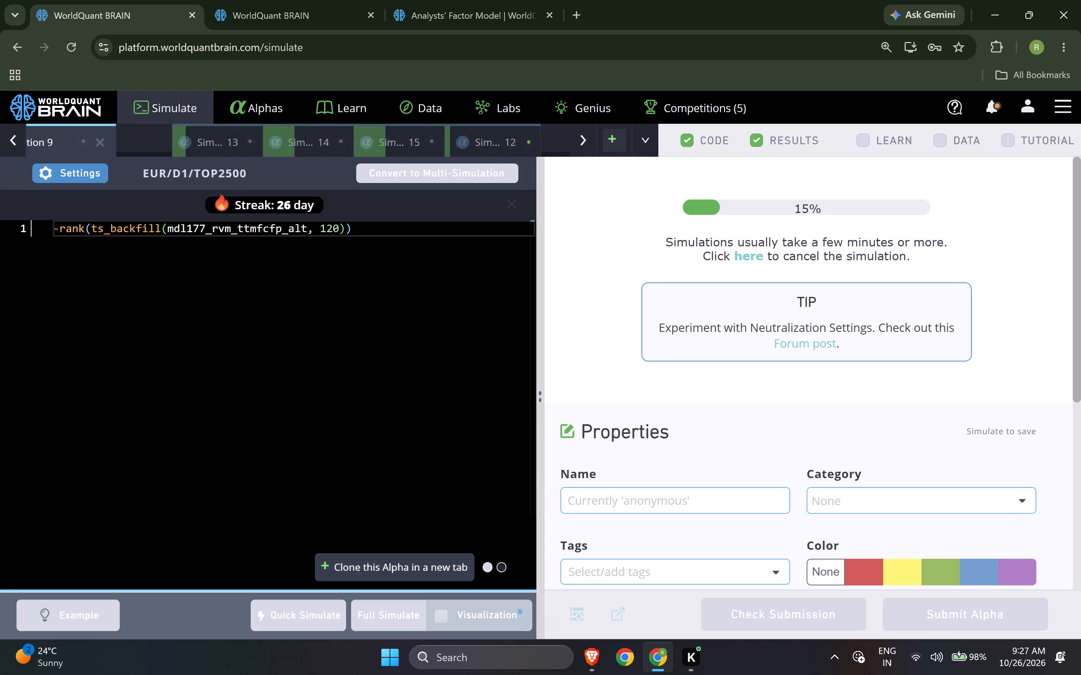
{"action": "left_click_drag", "start_coordinate": [154, 147], "coordinate": [494, 132]}
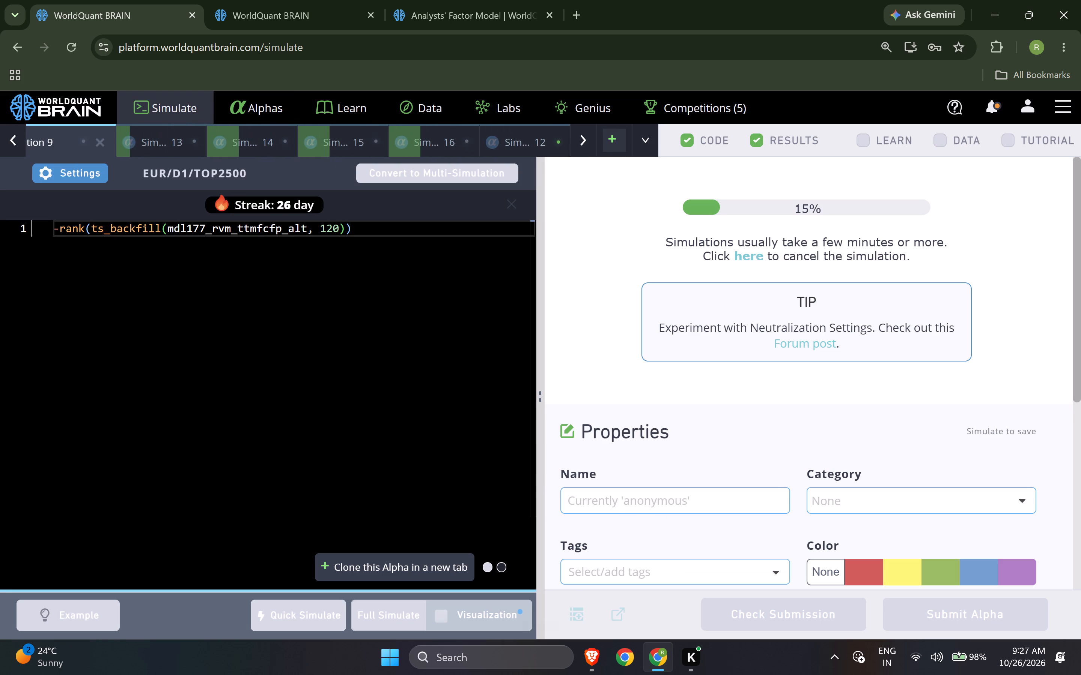
Clone Simulation 12's ts_arg_max alpha into a new tab, set its neutralization to Slow + Fast Factors, and start a full simulation.
{"action": "left_click", "coordinate": [583, 130]}
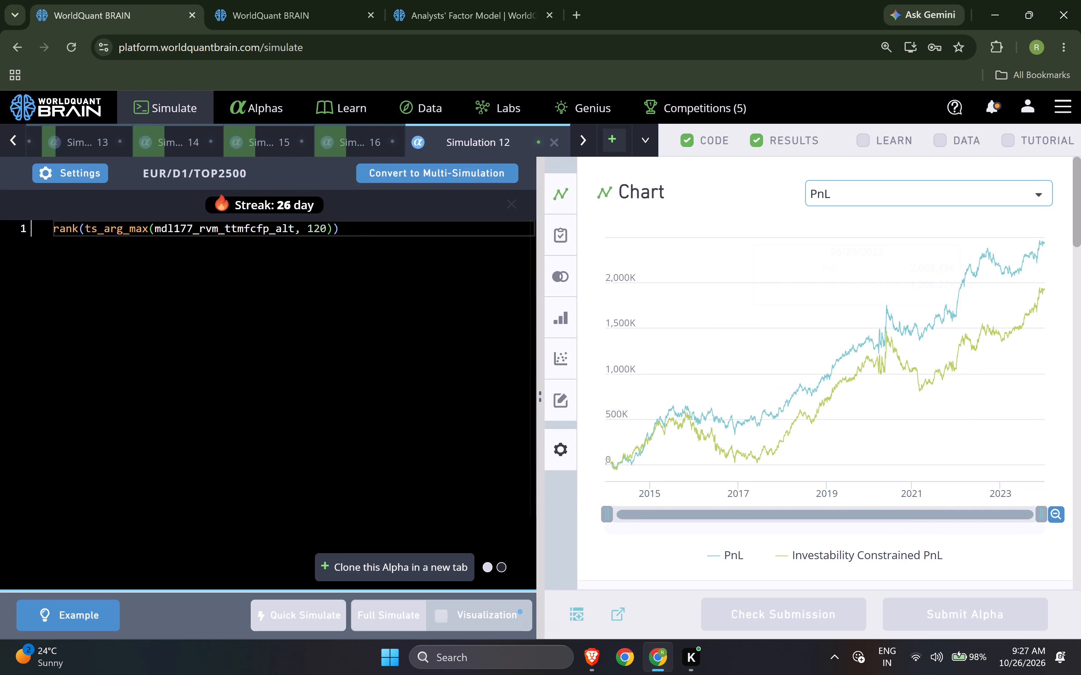
{"action": "left_click", "coordinate": [378, 555]}
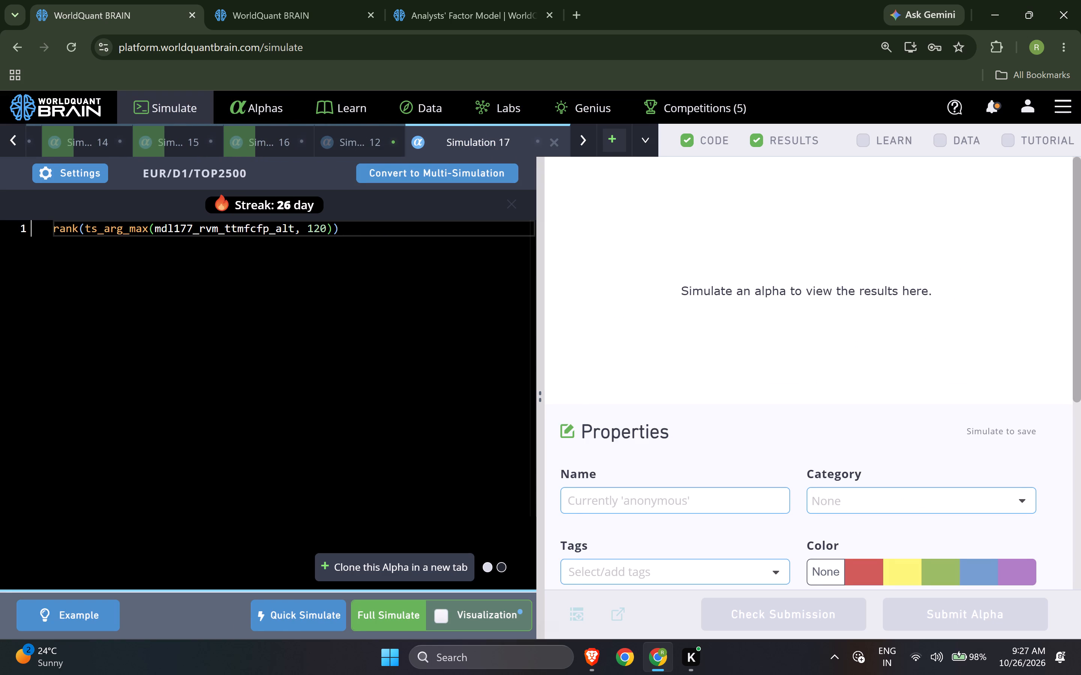
{"action": "left_click", "coordinate": [59, 169]}
{"action": "left_click", "coordinate": [139, 409]}
{"action": "scroll", "coordinate": [171, 566], "scroll_direction": "down", "scroll_amount": 4}
{"action": "left_click", "coordinate": [184, 585]}
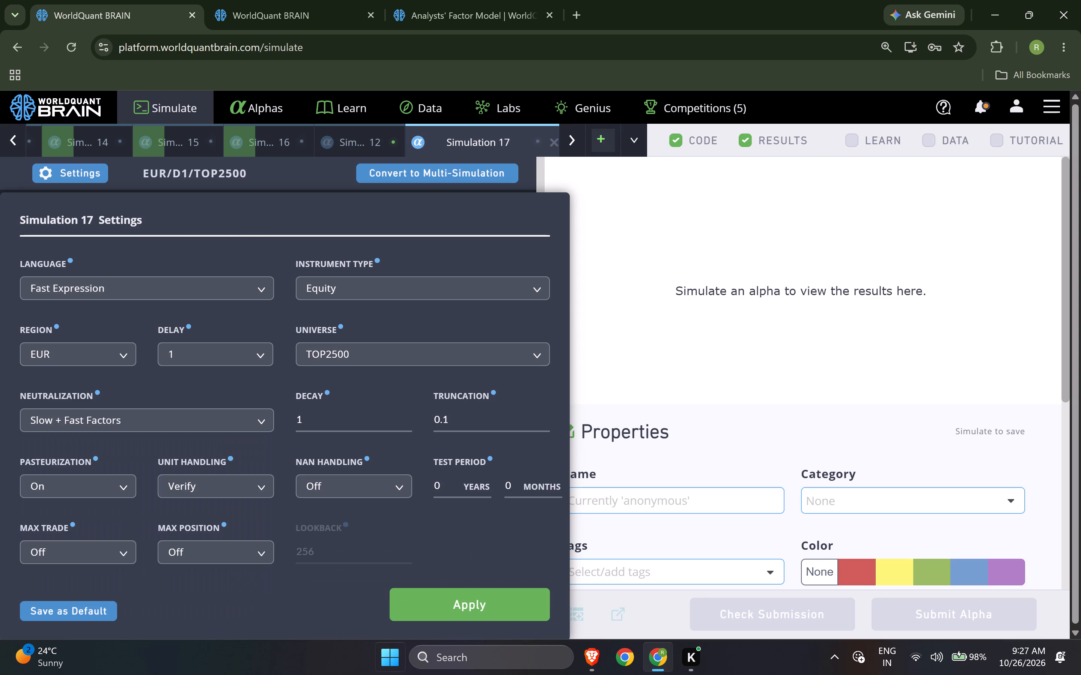
{"action": "left_click", "coordinate": [445, 607]}
{"action": "left_click", "coordinate": [407, 624]}
Clone the Slow + Fast Factors alpha into a new tab, set its neutralization to Slow Factors, and start a full simulation.
{"action": "left_click", "coordinate": [429, 562]}
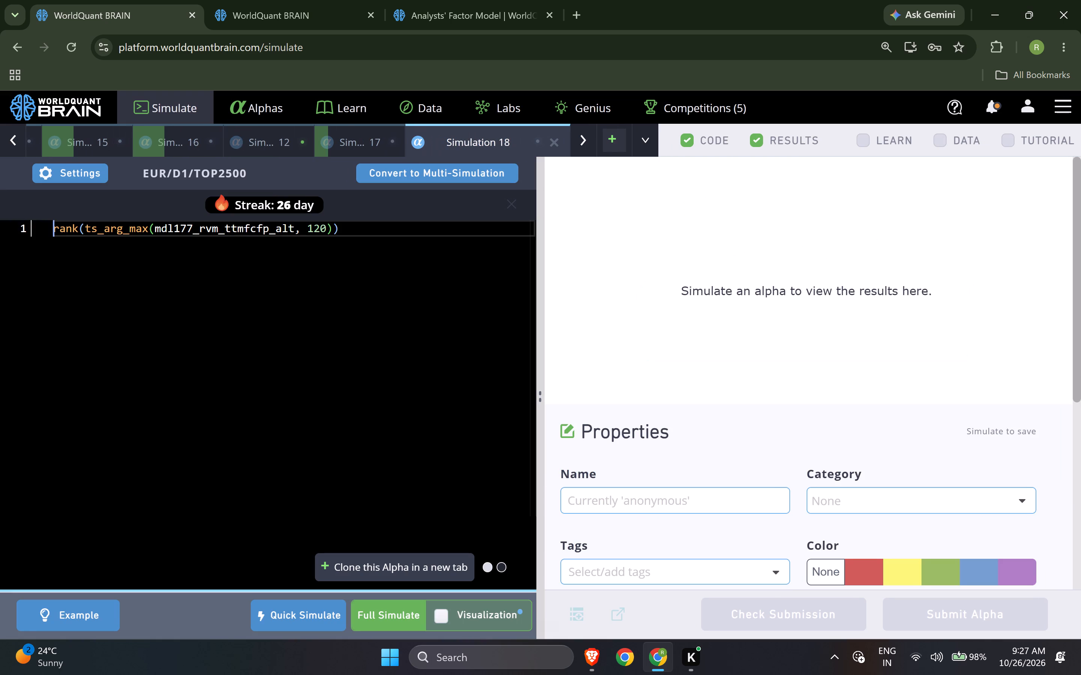
{"action": "left_click", "coordinate": [90, 173]}
{"action": "left_click", "coordinate": [131, 432]}
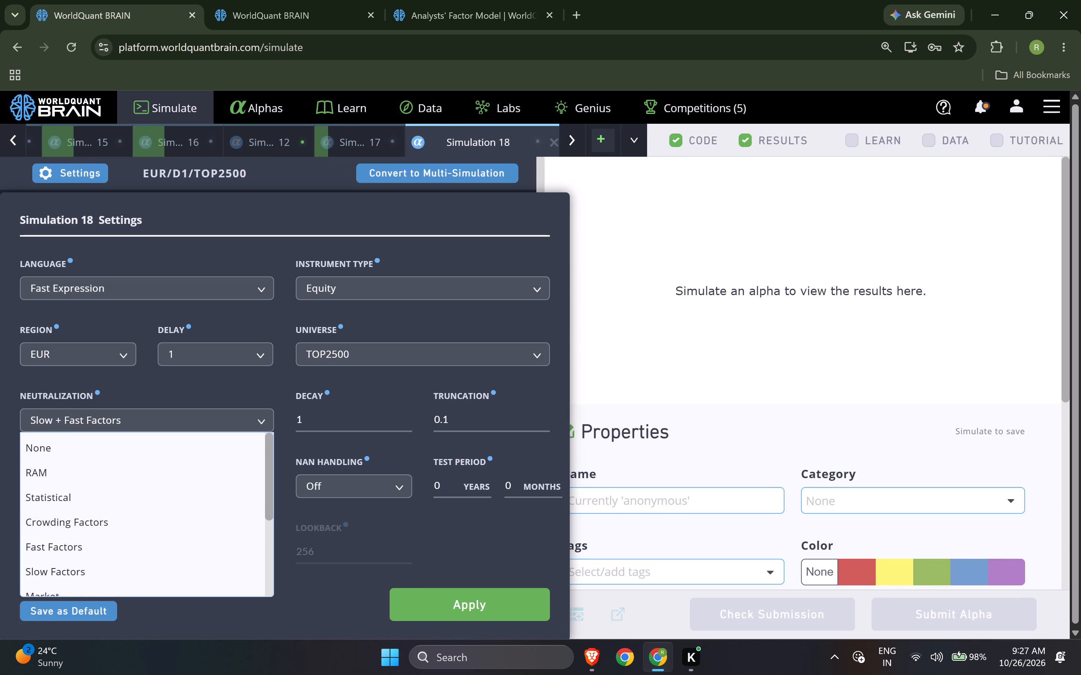
{"action": "left_click", "coordinate": [143, 572]}
{"action": "left_click", "coordinate": [472, 619]}
{"action": "left_click", "coordinate": [399, 621]}
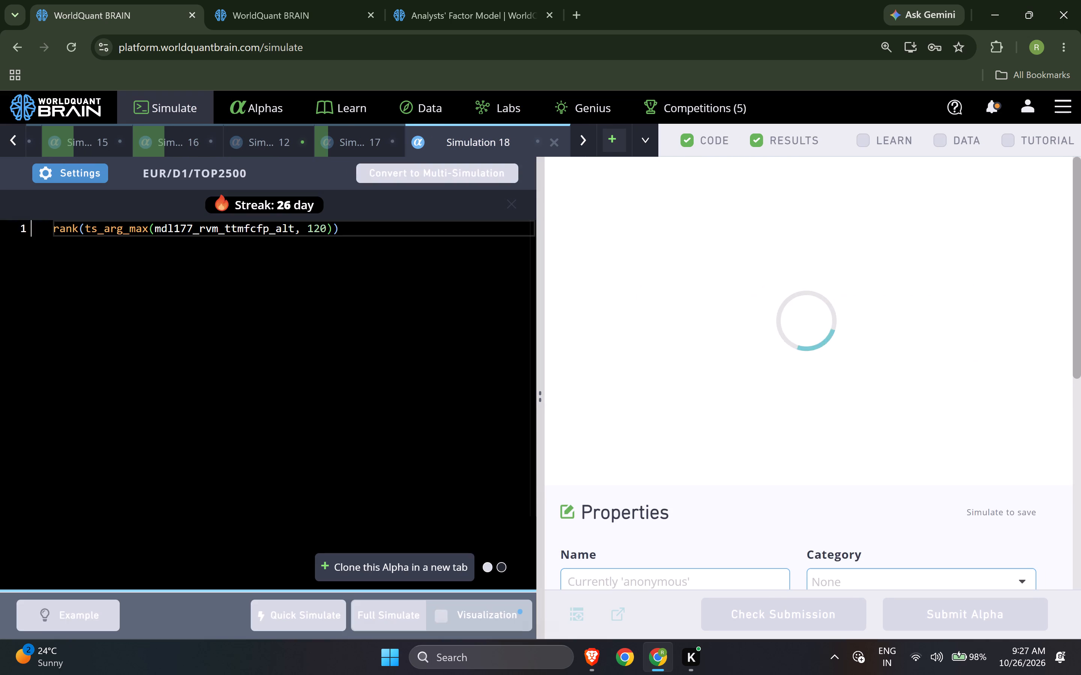
Clone the Slow Factors alpha into a new tab, set its neutralization to Fast Factors, and start a full simulation.
{"action": "left_click", "coordinate": [421, 571]}
{"action": "left_click", "coordinate": [92, 177]}
{"action": "left_click", "coordinate": [166, 423]}
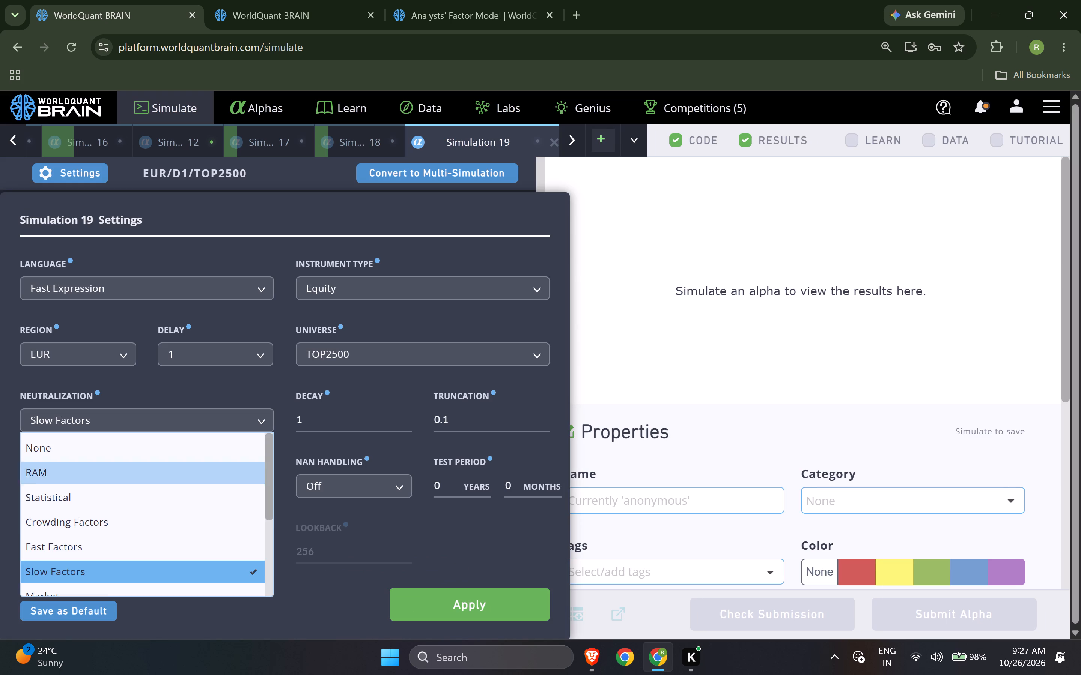
{"action": "left_click", "coordinate": [155, 535]}
{"action": "left_click", "coordinate": [155, 548]}
{"action": "left_click", "coordinate": [418, 595]}
{"action": "left_click", "coordinate": [402, 616]}
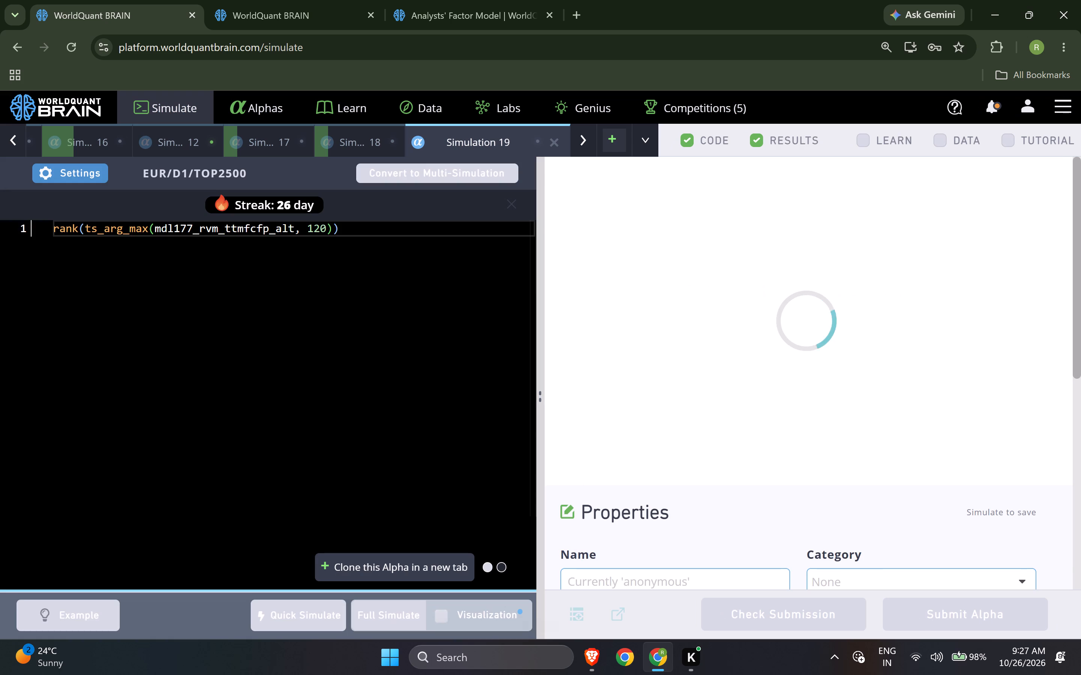
Clone the Fast Factors alpha into a new tab, set its neutralization to Statistical, and try to start a full simulation.
{"action": "left_click_drag", "start_coordinate": [416, 559], "coordinate": [417, 554]}
{"action": "left_click", "coordinate": [91, 172]}
{"action": "left_click", "coordinate": [135, 409]}
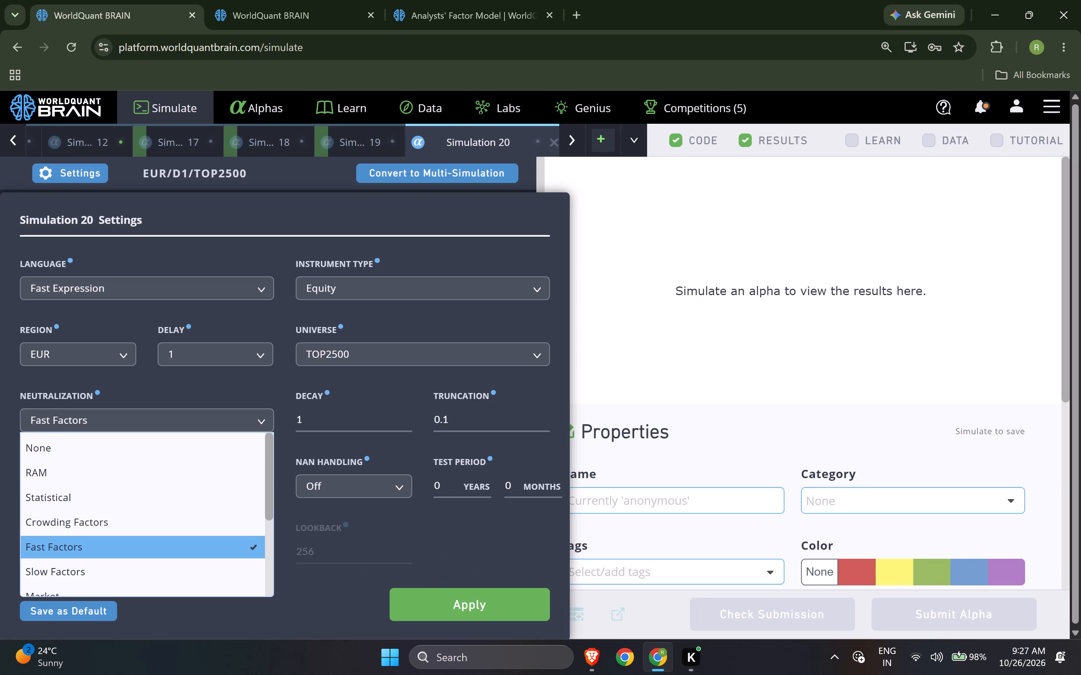
{"action": "left_click", "coordinate": [144, 502]}
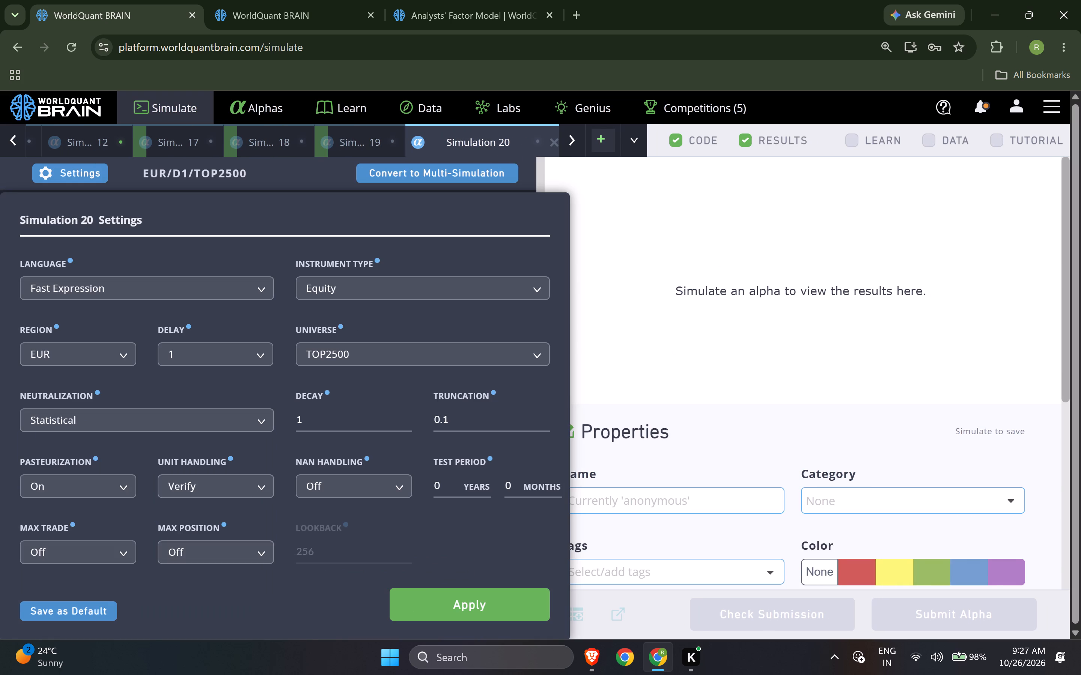
{"action": "left_click", "coordinate": [402, 605]}
{"action": "left_click", "coordinate": [397, 617]}
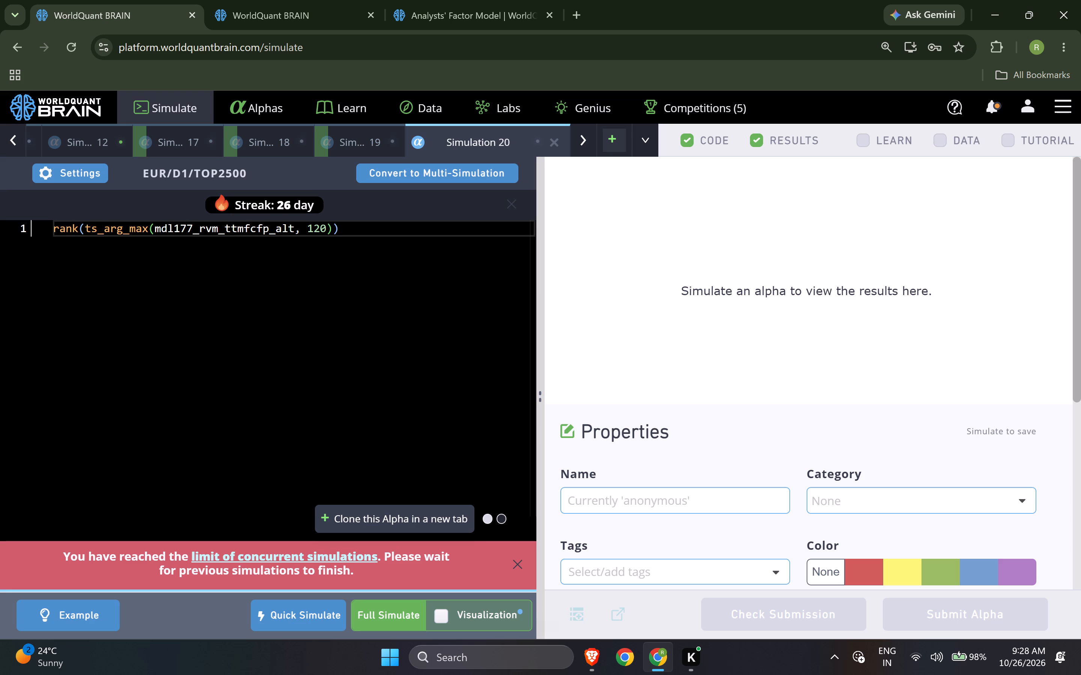
{"action": "left_click", "coordinate": [525, 557]}
{"action": "left_click", "coordinate": [523, 567]}
Clone the Statistical alpha into a new tab and set its neutralization to RAM.
{"action": "left_click", "coordinate": [451, 560]}
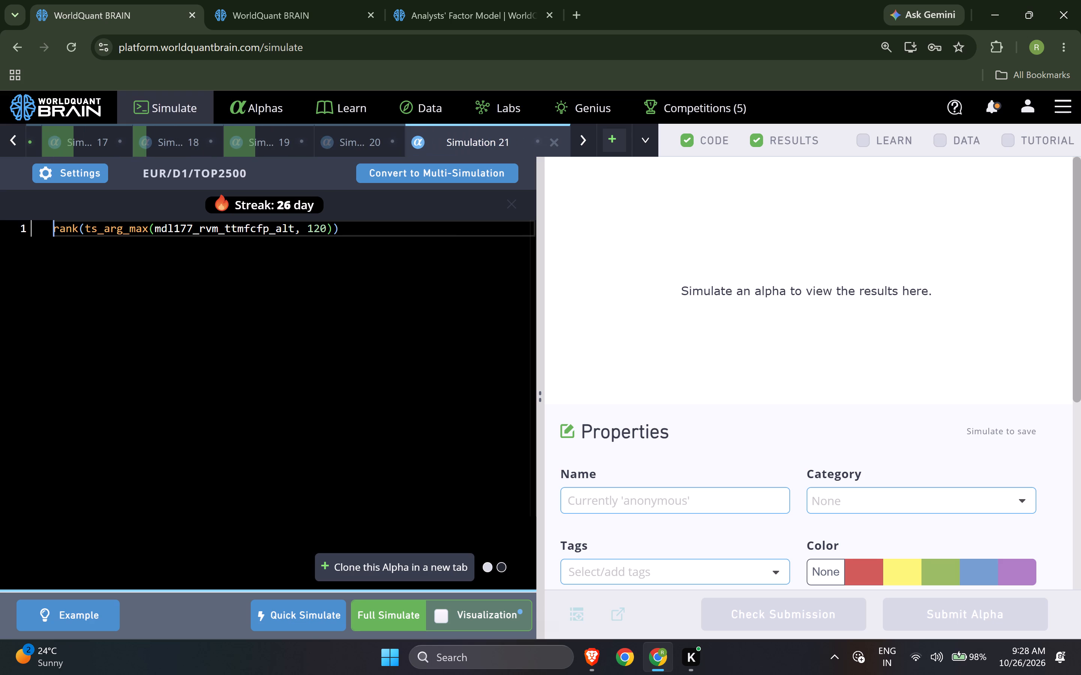
{"action": "left_click", "coordinate": [73, 175]}
{"action": "left_click", "coordinate": [99, 424]}
{"action": "left_click", "coordinate": [107, 467]}
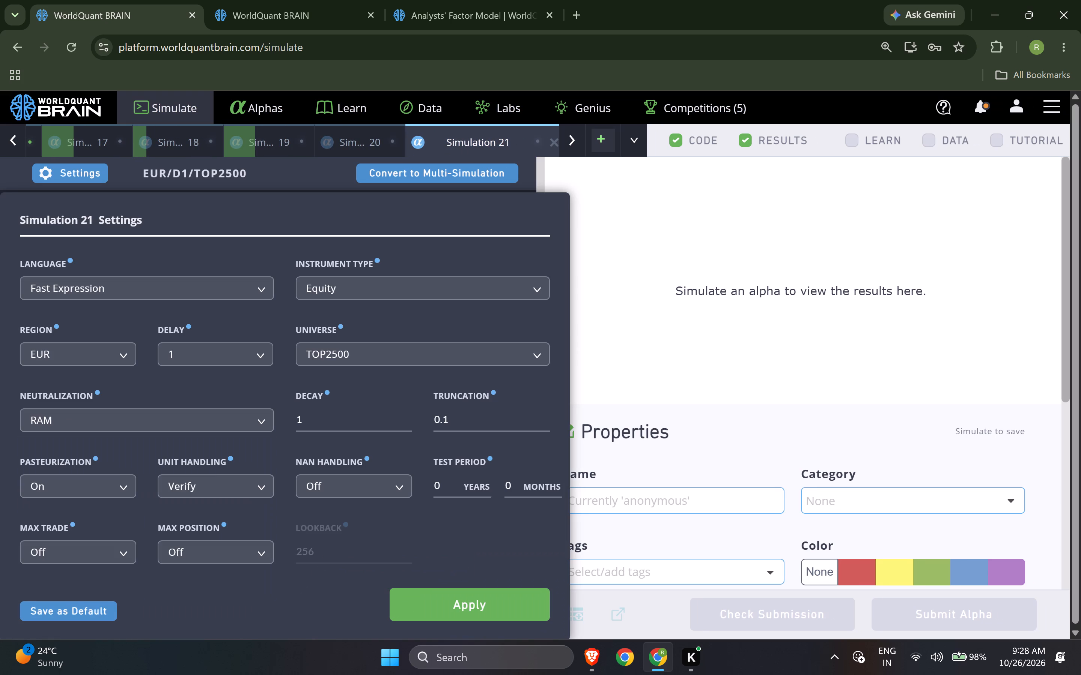
{"action": "left_click", "coordinate": [423, 601]}
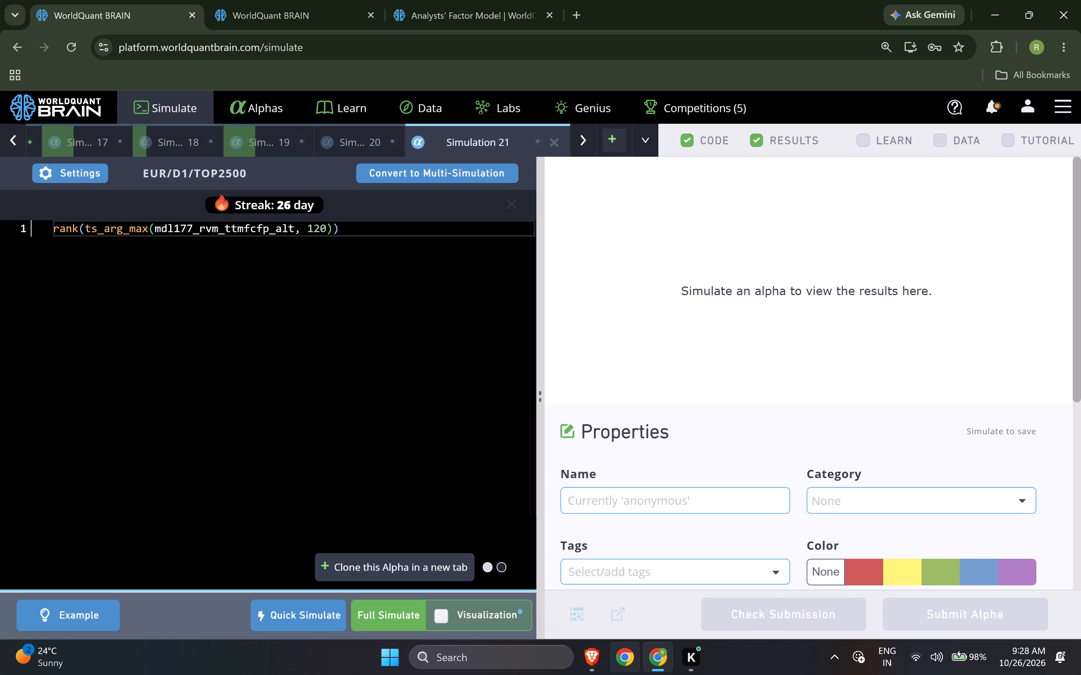
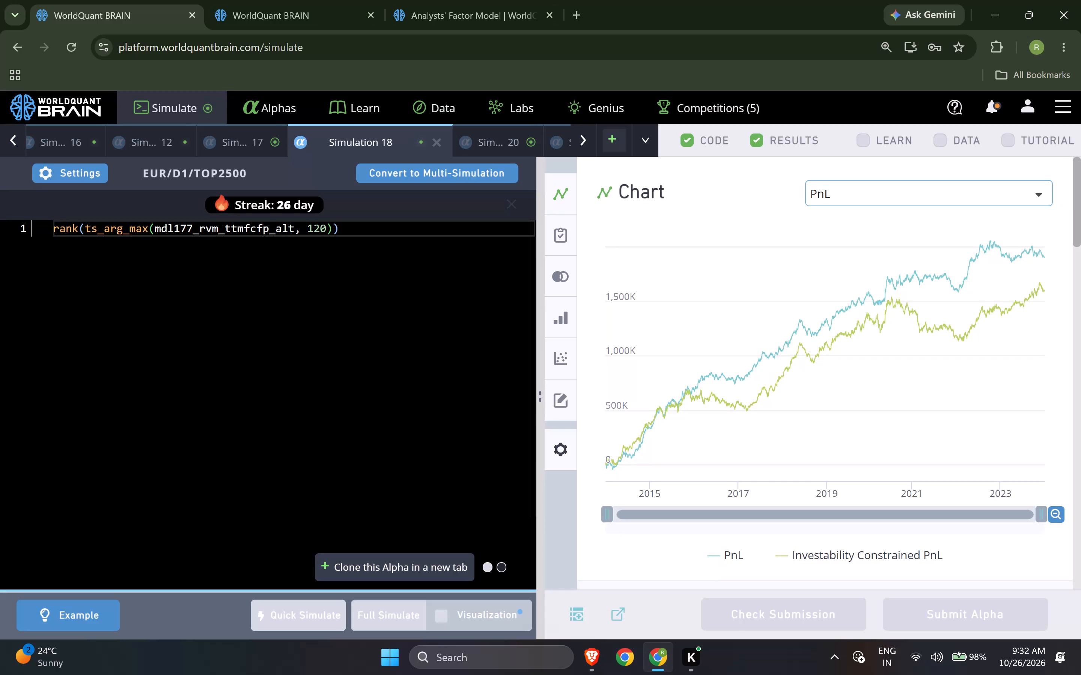
Examine the passed and failed IS tests of Simulation 18 and the IS testing status of Simulation 17.
{"action": "scroll", "coordinate": [777, 373], "scroll_direction": "down", "scroll_amount": 2}
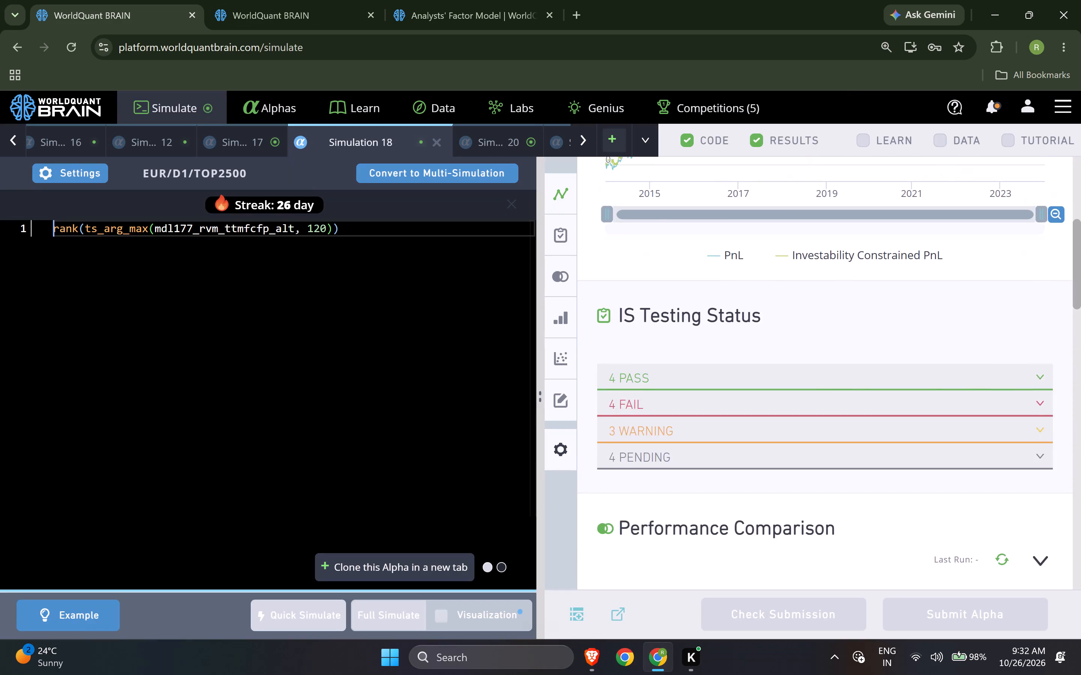
{"action": "scroll", "coordinate": [729, 531], "scroll_direction": "down", "scroll_amount": 1}
{"action": "left_click", "coordinate": [764, 312]}
{"action": "left_click", "coordinate": [735, 421]}
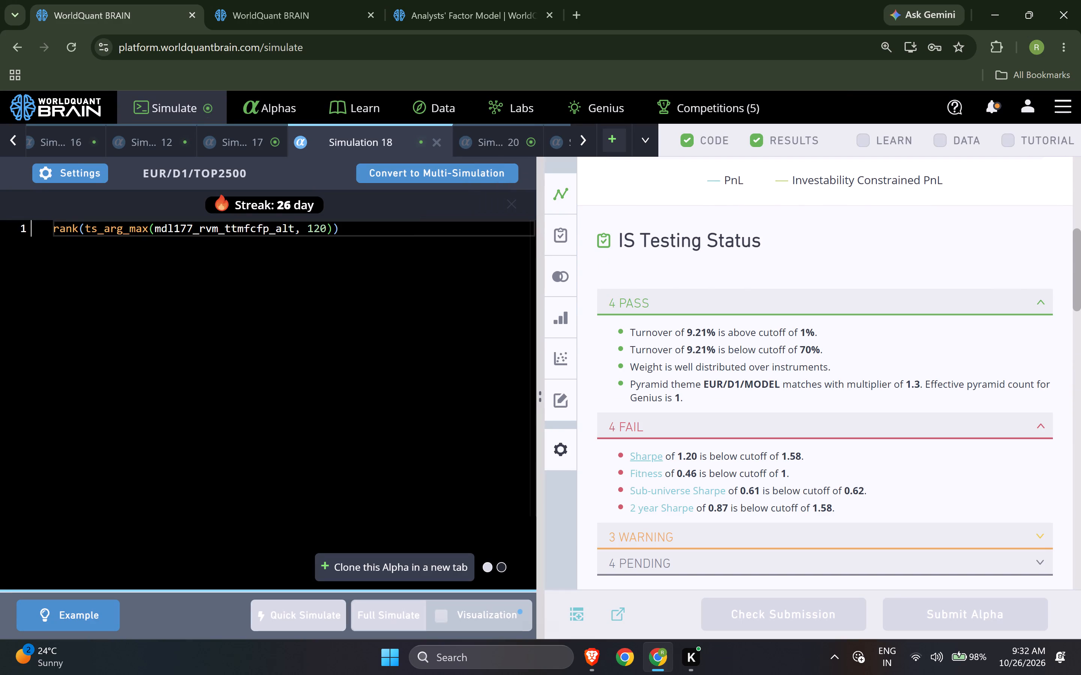
{"action": "left_click", "coordinate": [273, 139]}
{"action": "left_click", "coordinate": [708, 330]}
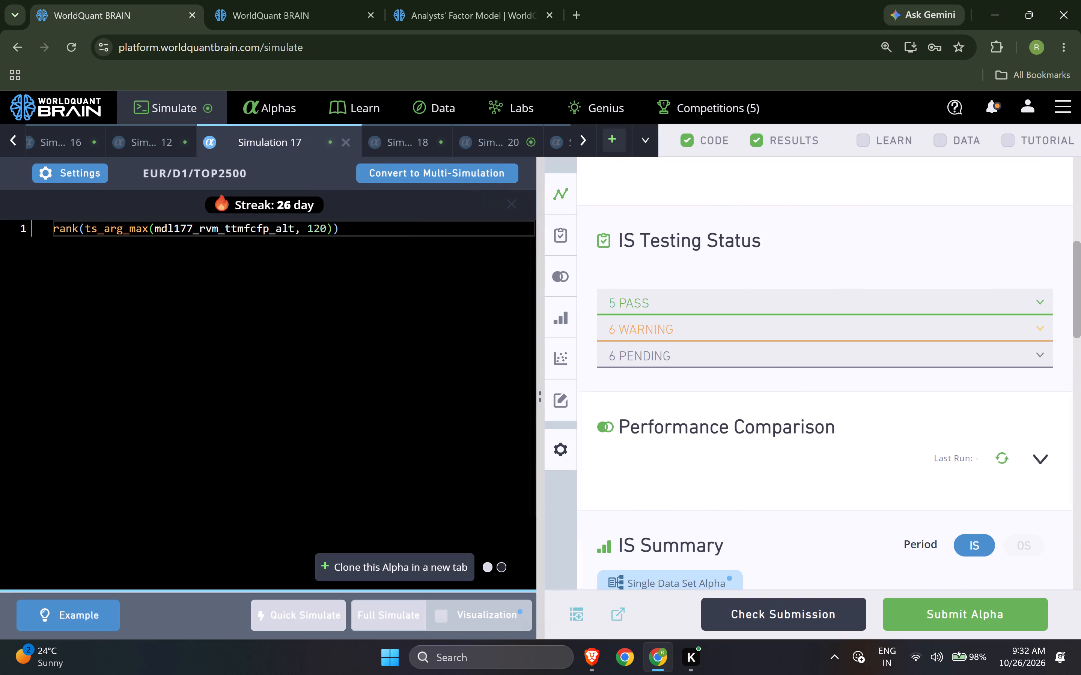
{"action": "left_click", "coordinate": [717, 301]}
Check the IS summary of Simulation 20 and close its simulation tab.
{"action": "left_click", "coordinate": [513, 147]}
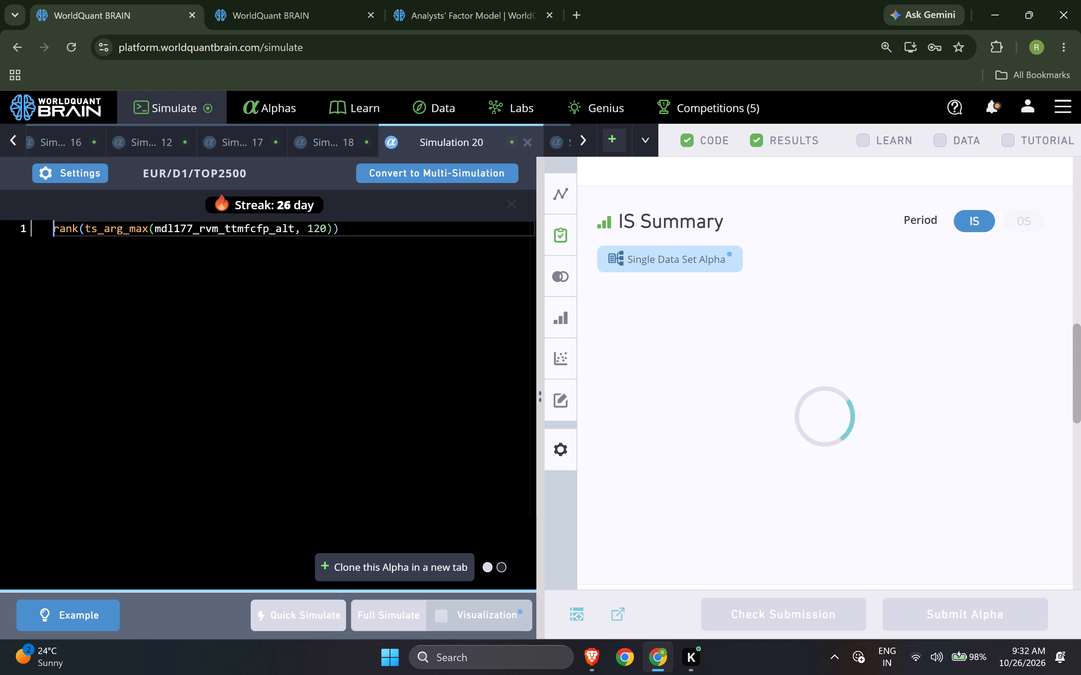
{"action": "scroll", "coordinate": [750, 409], "scroll_direction": "down", "scroll_amount": 1}
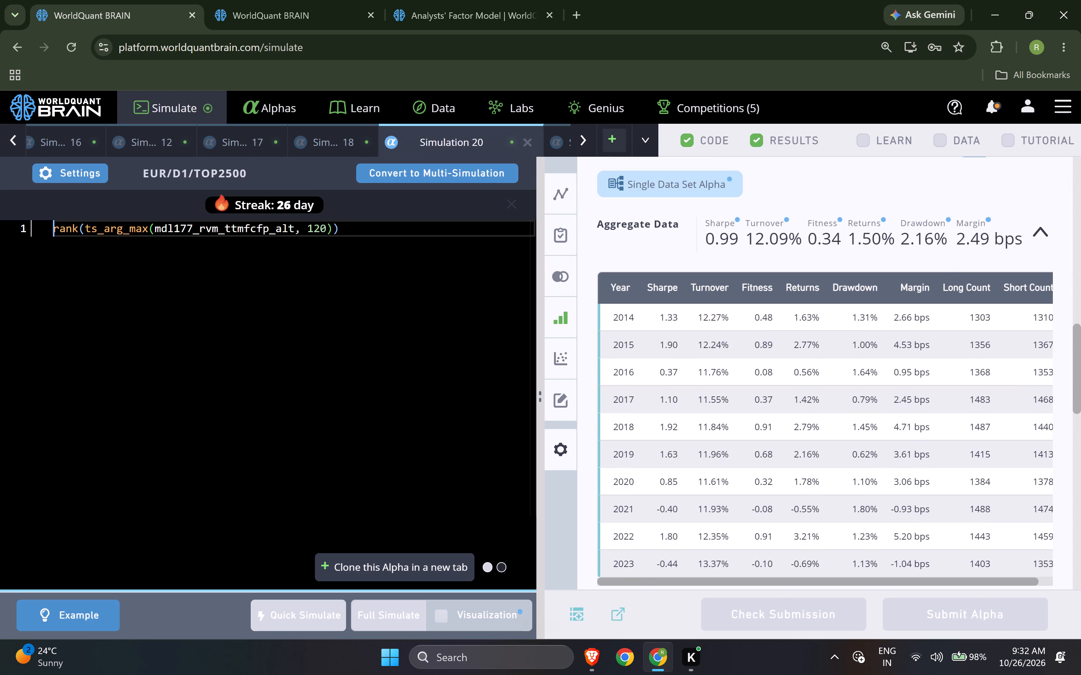
{"action": "left_click", "coordinate": [524, 142]}
Open Simulation 21 and examine which IS tests it fails.
{"action": "left_click", "coordinate": [584, 142]}
{"action": "left_click", "coordinate": [536, 142]}
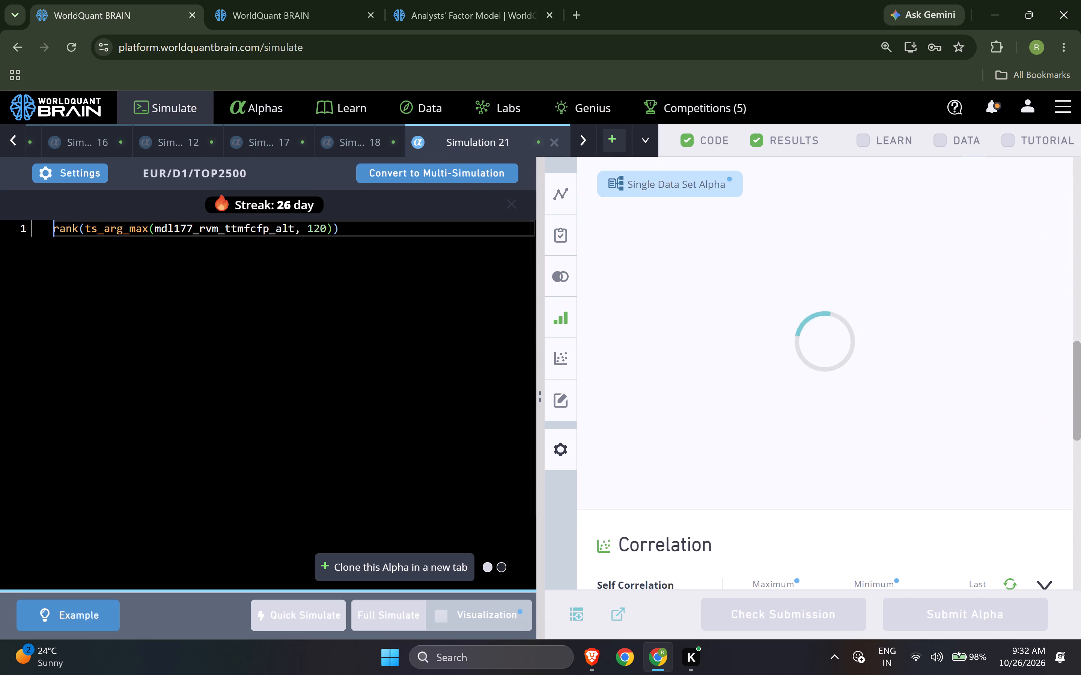
{"action": "scroll", "coordinate": [664, 247], "scroll_direction": "up", "scroll_amount": 5}
{"action": "left_click", "coordinate": [664, 284]}
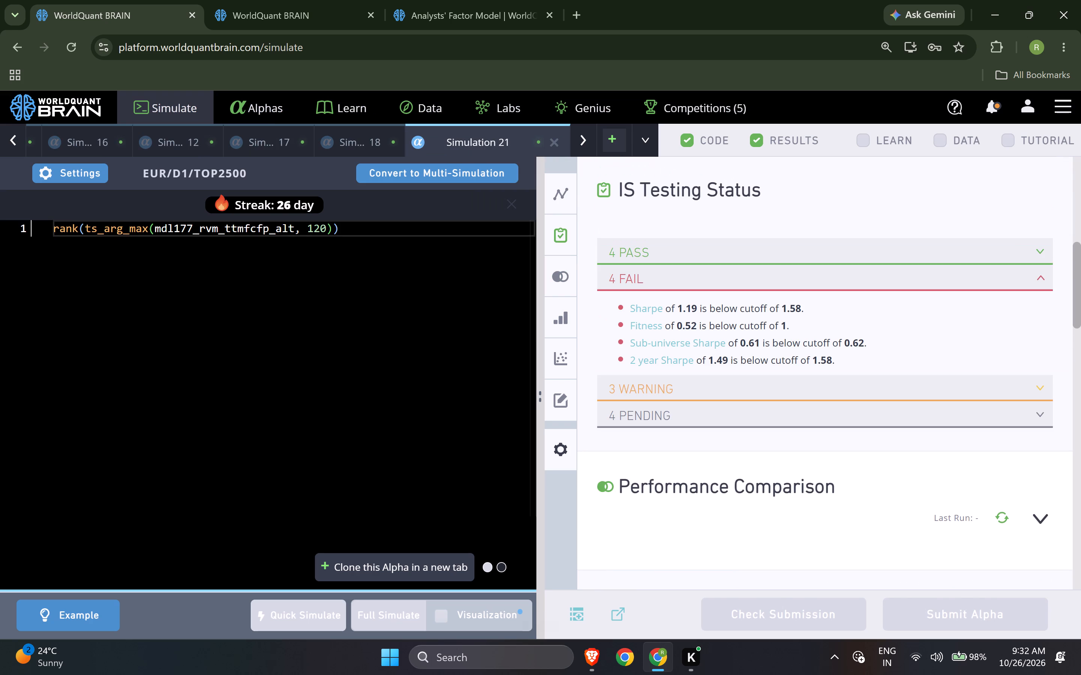
Insert the Power Pool description template in Simulation 17 and fill its idea and both rationale entries with the notice's "In order to submit this alpha…" text.
{"action": "left_click", "coordinate": [284, 145]}
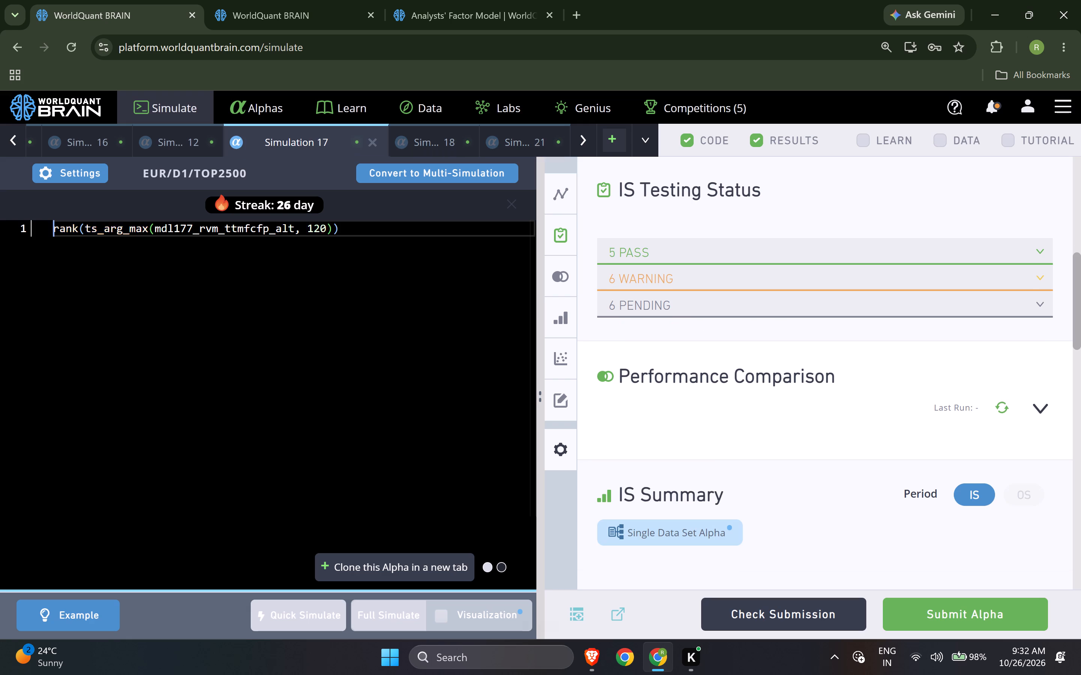
{"action": "left_click_drag", "start_coordinate": [1078, 299], "coordinate": [1080, 674]}
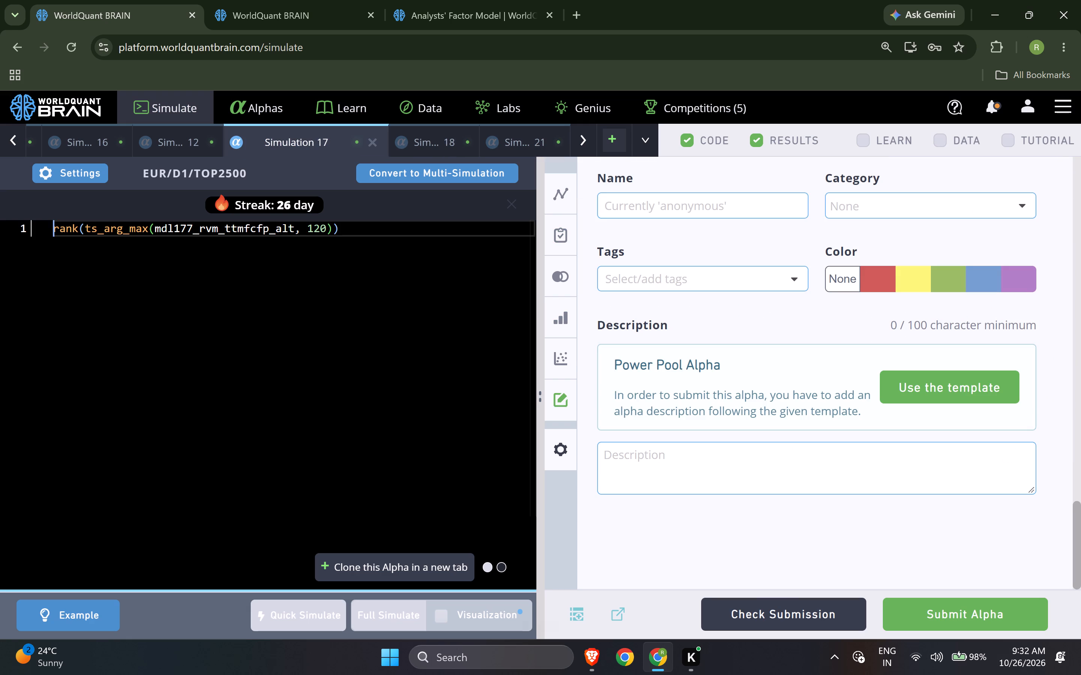
{"action": "left_click", "coordinate": [938, 405]}
{"action": "left_click", "coordinate": [938, 396]}
{"action": "left_click_drag", "start_coordinate": [868, 422], "coordinate": [616, 399]}
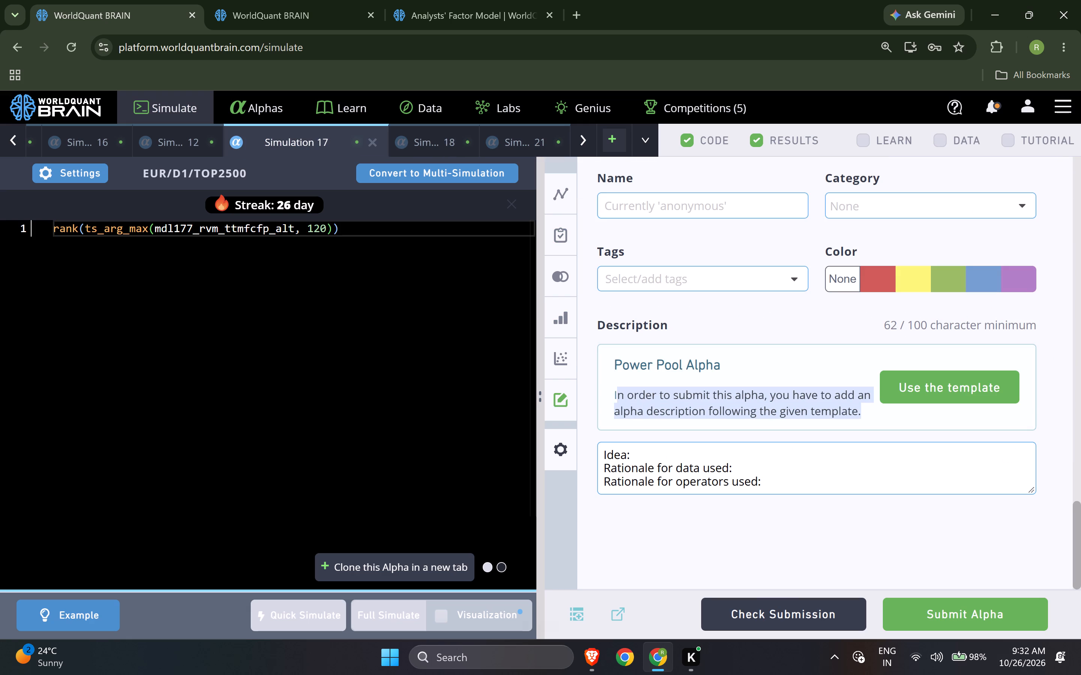
{"action": "left_click_drag", "start_coordinate": [616, 399], "coordinate": [611, 396]}
{"action": "key", "text": "ctrl+c"}
{"action": "left_click", "coordinate": [712, 456]}
{"action": "key", "text": "ctrl+v"}
{"action": "left_click", "coordinate": [769, 482]}
{"action": "key", "text": "ctrl+v"}
{"action": "scroll", "coordinate": [768, 480], "scroll_direction": "down", "scroll_amount": 3}
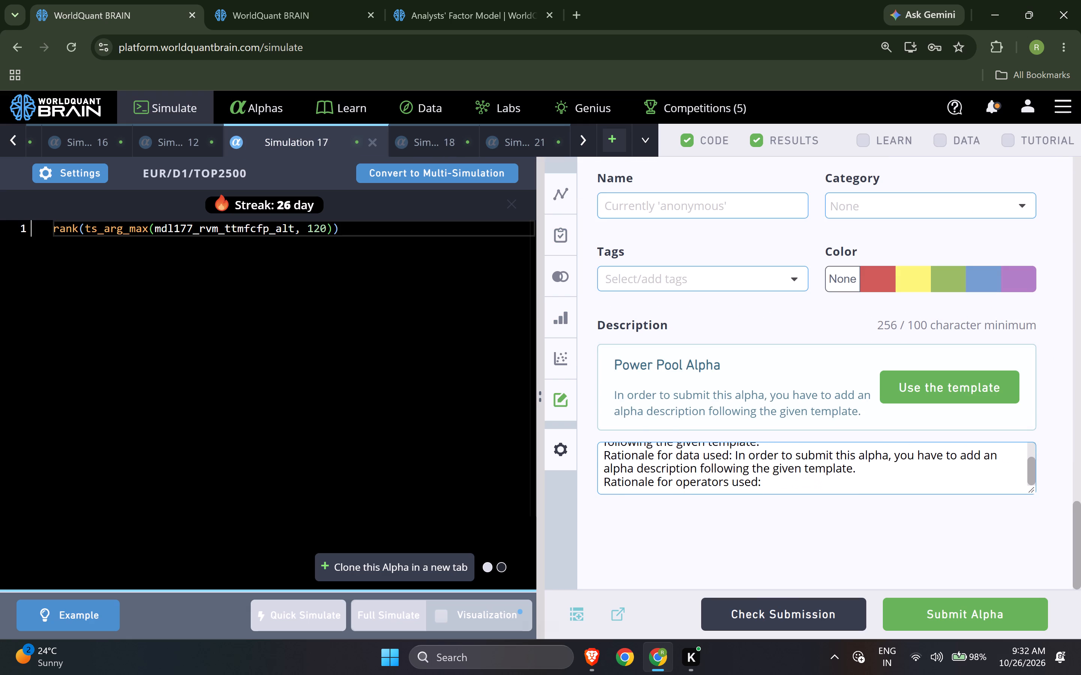
{"action": "left_click", "coordinate": [765, 480], "text": "ctrl"}
{"action": "key", "text": "ctrl+v"}
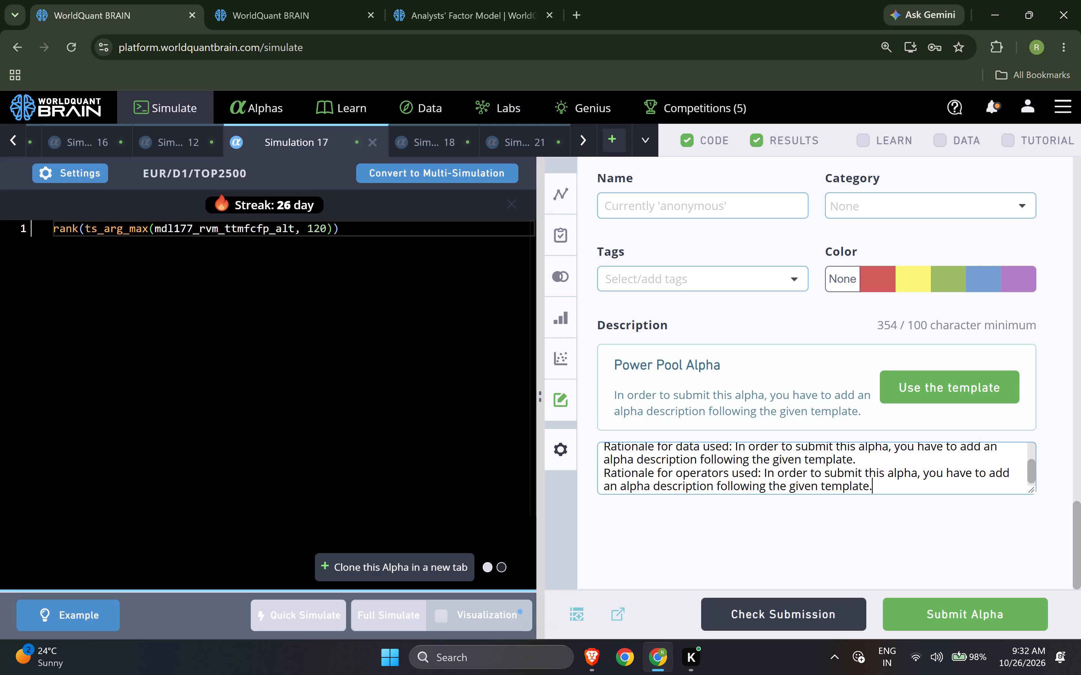
Run the submission check on Simulation 17.
{"action": "scroll", "coordinate": [807, 537], "scroll_direction": "up", "scroll_amount": 2}
{"action": "left_click", "coordinate": [812, 609]}
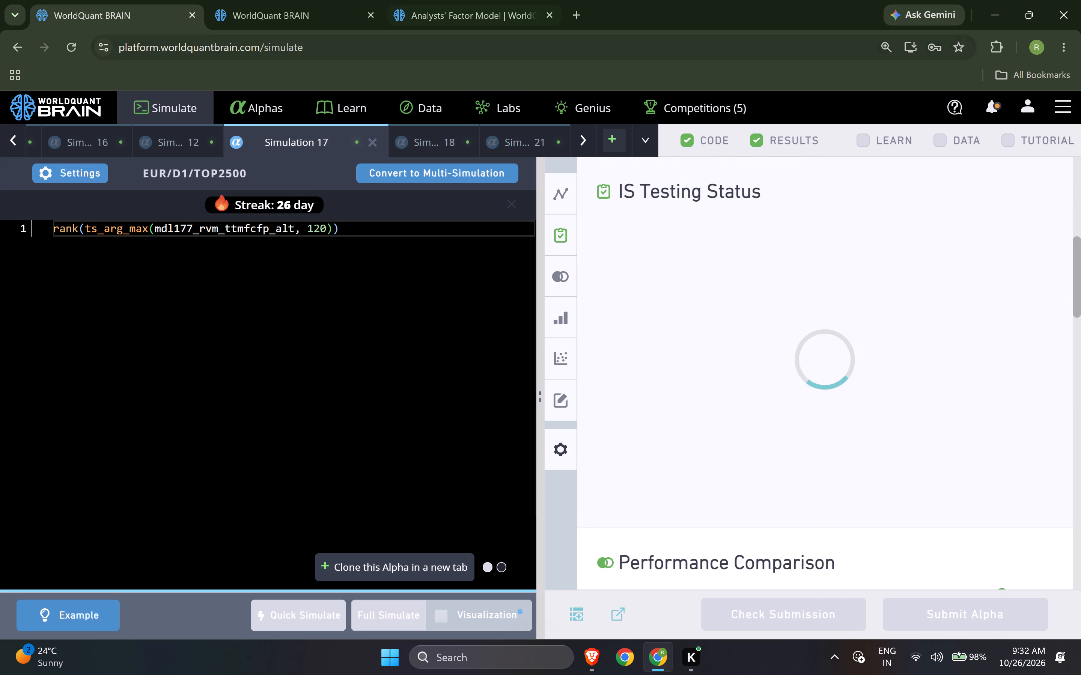
Clone Super Simulation 3 into a new tab, set its neutralization to Fast Factors, and start a full simulation.
{"action": "left_click", "coordinate": [321, 19]}
{"action": "left_click", "coordinate": [438, 569]}
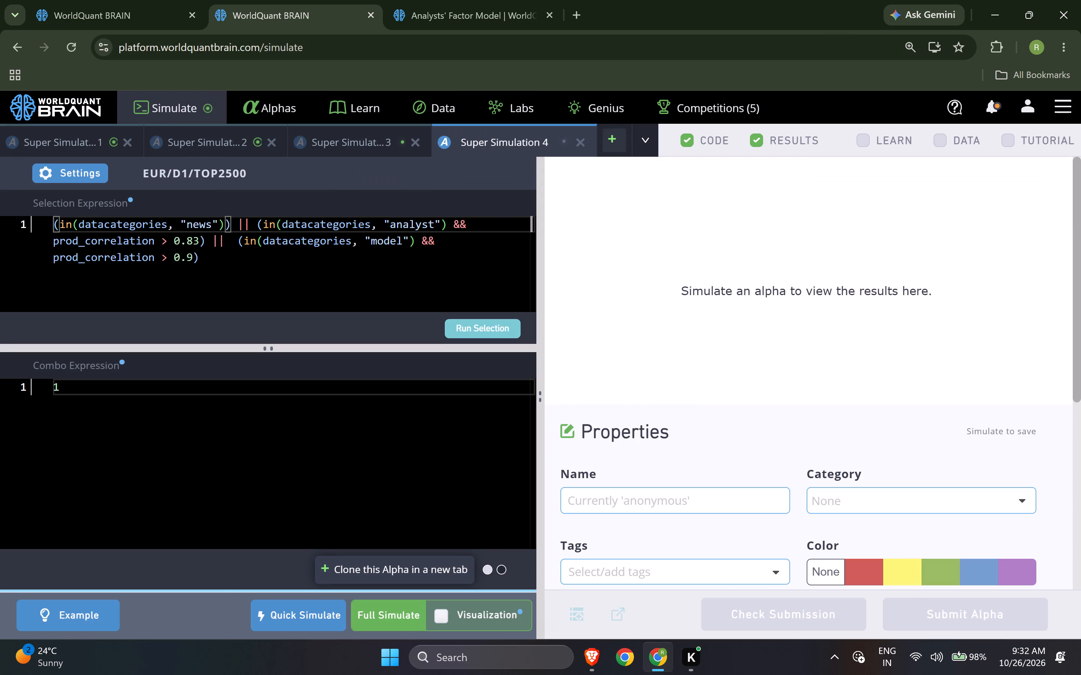
{"action": "left_click", "coordinate": [77, 175]}
{"action": "left_click", "coordinate": [338, 459]}
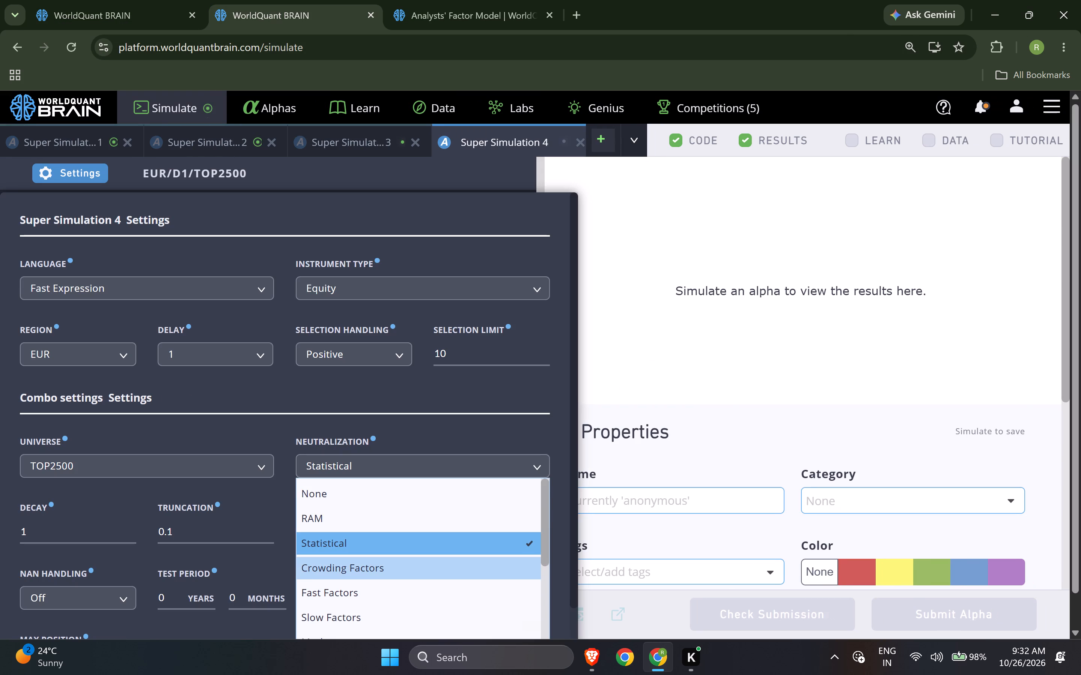
{"action": "left_click", "coordinate": [355, 598]}
{"action": "scroll", "coordinate": [356, 599], "scroll_direction": "down", "scroll_amount": 4}
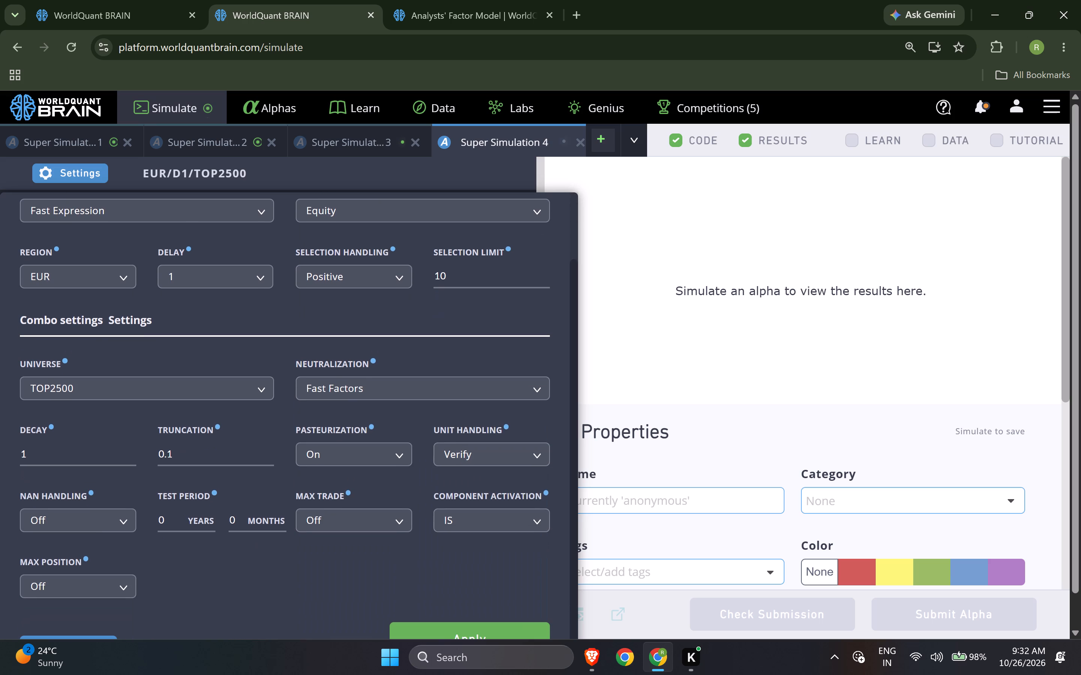
{"action": "left_click", "coordinate": [442, 629]}
{"action": "left_click", "coordinate": [402, 618]}
Clone the Fast Factors super alpha into a new tab, set its neutralization to Slow Factors, and start a full simulation.
{"action": "left_click", "coordinate": [413, 567]}
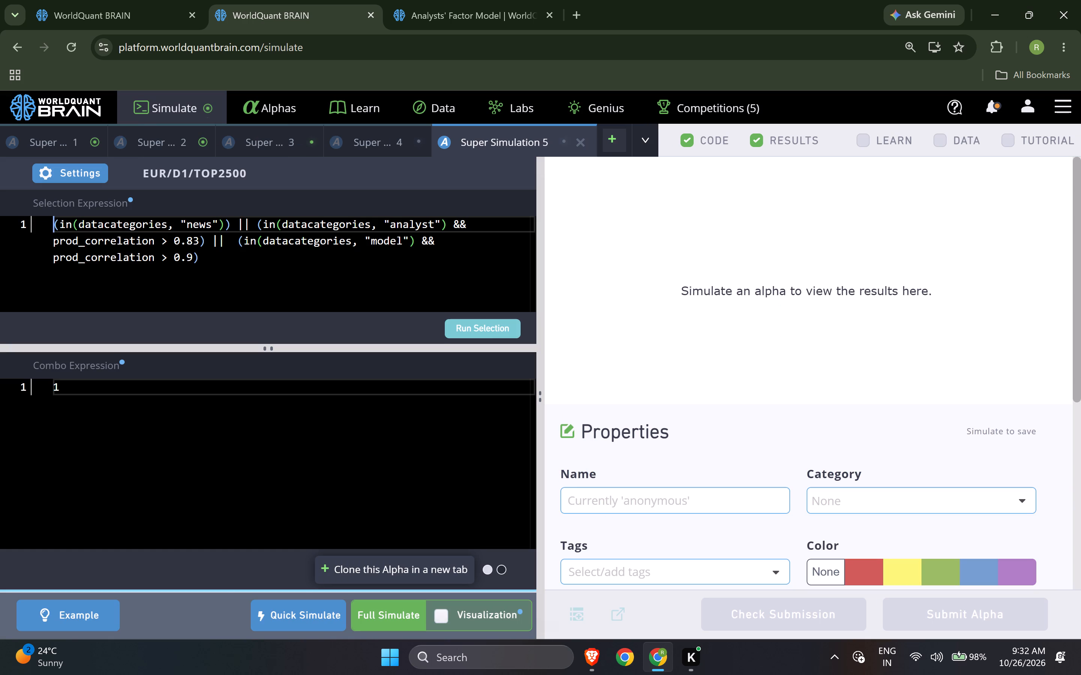
{"action": "left_click", "coordinate": [92, 171]}
{"action": "left_click", "coordinate": [351, 461]}
{"action": "scroll", "coordinate": [382, 577], "scroll_direction": "down", "scroll_amount": 2}
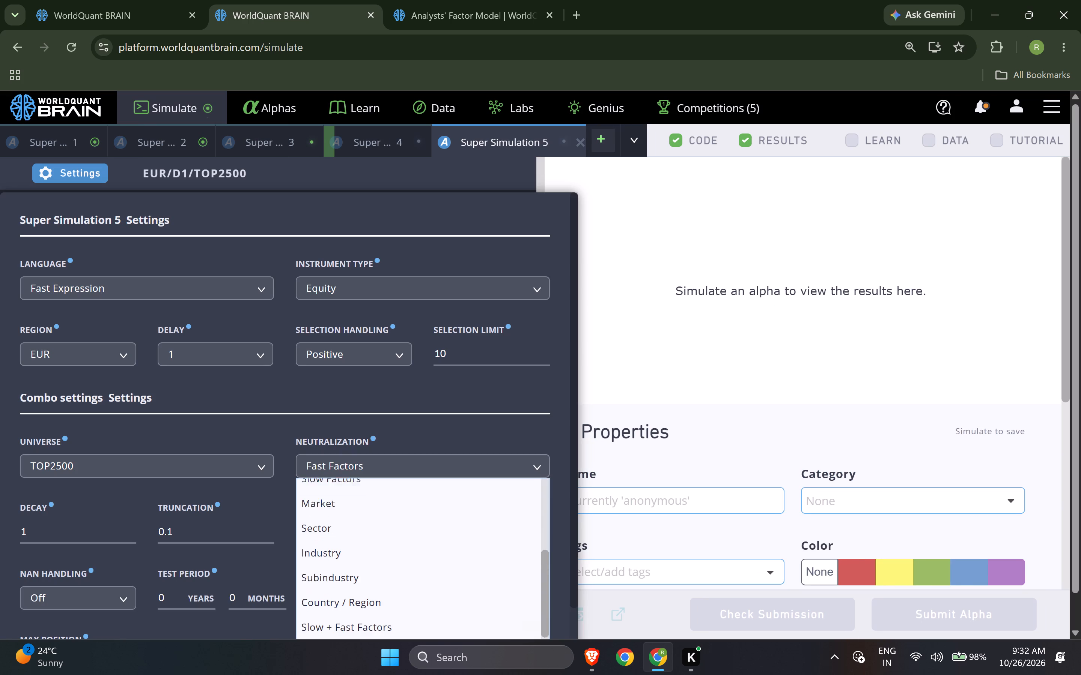
{"action": "scroll", "coordinate": [389, 508], "scroll_direction": "up", "scroll_amount": 1}
{"action": "left_click", "coordinate": [388, 555]}
{"action": "scroll", "coordinate": [388, 555], "scroll_direction": "down", "scroll_amount": 4}
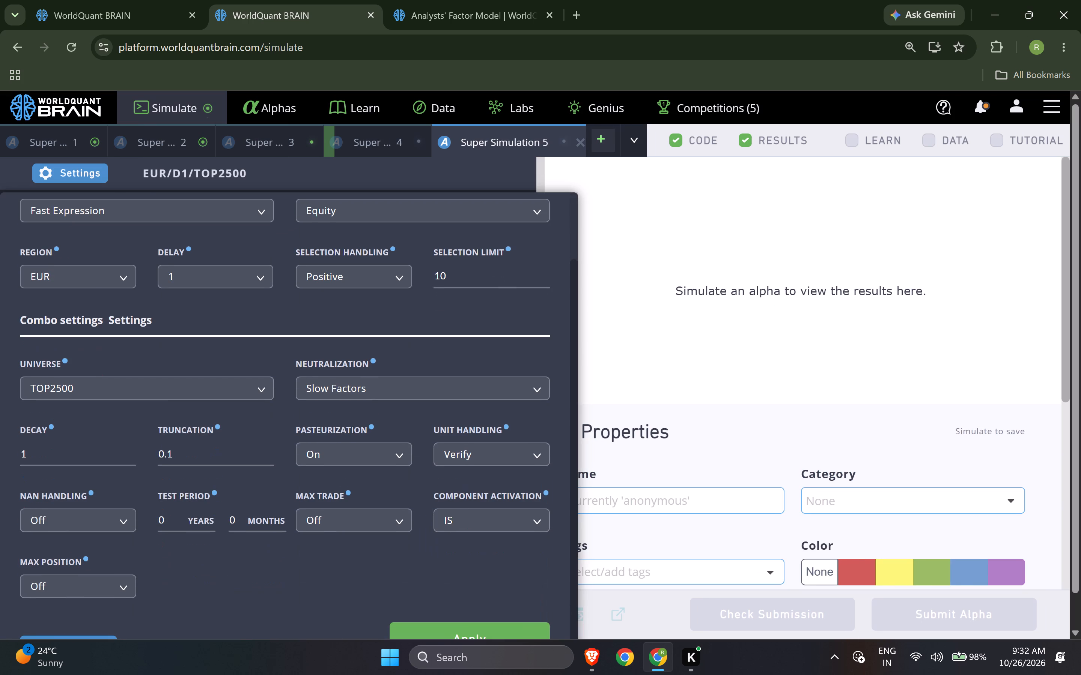
{"action": "left_click", "coordinate": [420, 623]}
{"action": "left_click", "coordinate": [403, 614]}
Clone the Slow Factors super alpha into a new tab, set its neutralization to Slow + Fast Factors, and start a full simulation.
{"action": "left_click", "coordinate": [410, 557]}
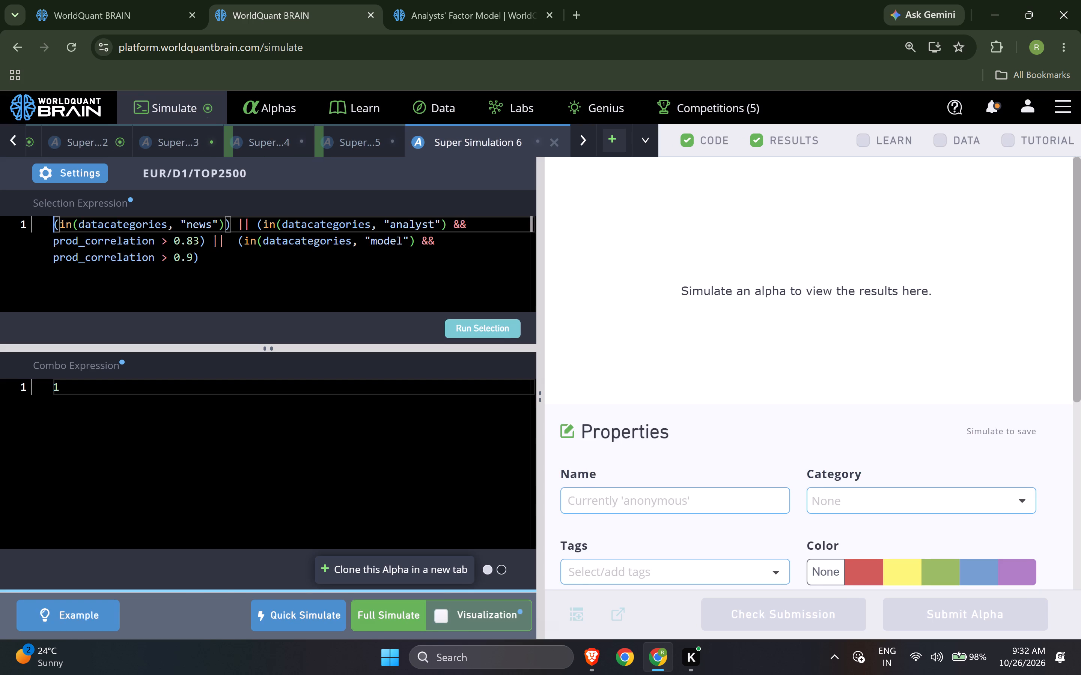
{"action": "left_click", "coordinate": [77, 169]}
{"action": "left_click", "coordinate": [349, 470]}
{"action": "scroll", "coordinate": [384, 507], "scroll_direction": "down", "scroll_amount": 3}
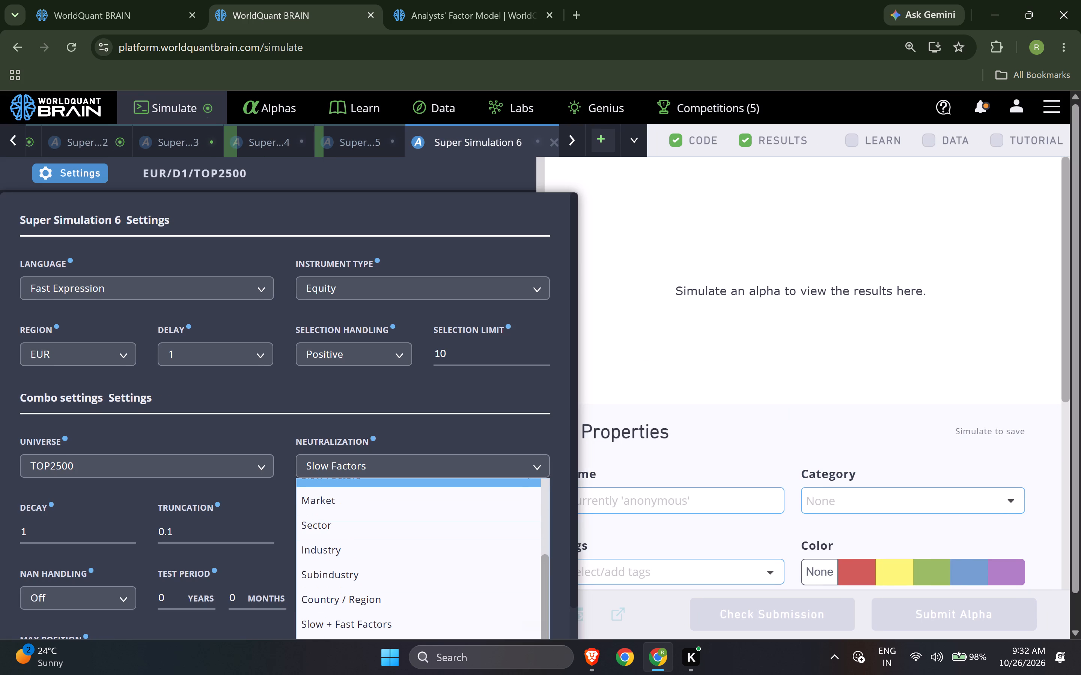
{"action": "left_click", "coordinate": [401, 615]}
{"action": "scroll", "coordinate": [403, 615], "scroll_direction": "down", "scroll_amount": 4}
{"action": "left_click", "coordinate": [420, 625]}
{"action": "left_click", "coordinate": [399, 625]}
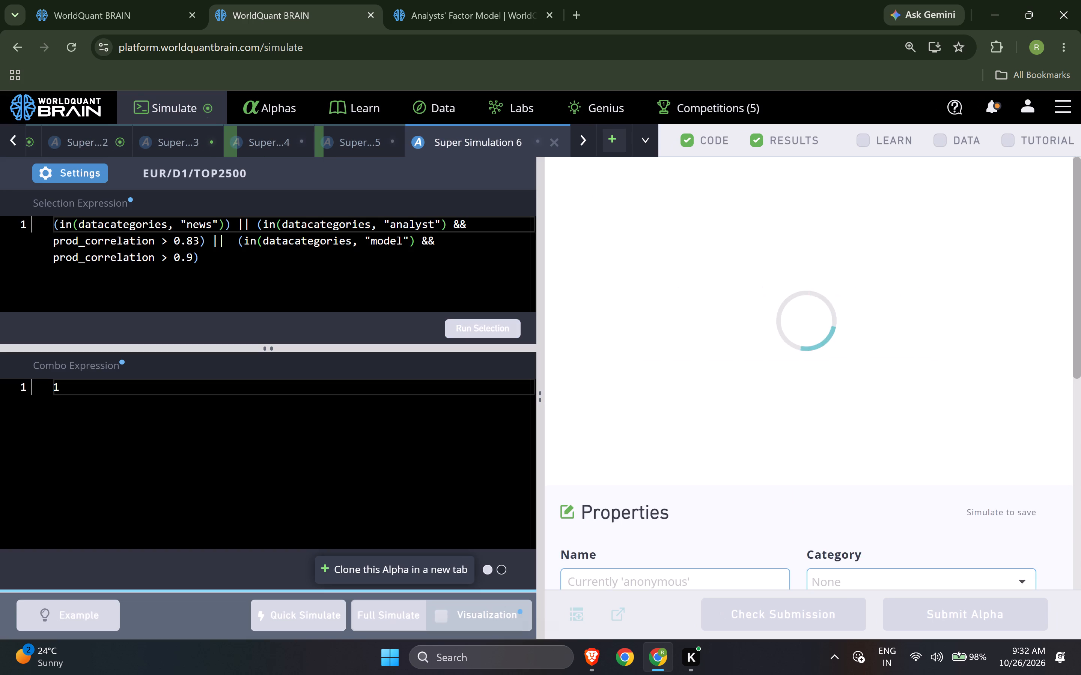
Examine and compare the IS testing status of Super Simulations 2, 3 and 1.
{"action": "left_click", "coordinate": [93, 142]}
{"action": "scroll", "coordinate": [691, 383], "scroll_direction": "down", "scroll_amount": 3}
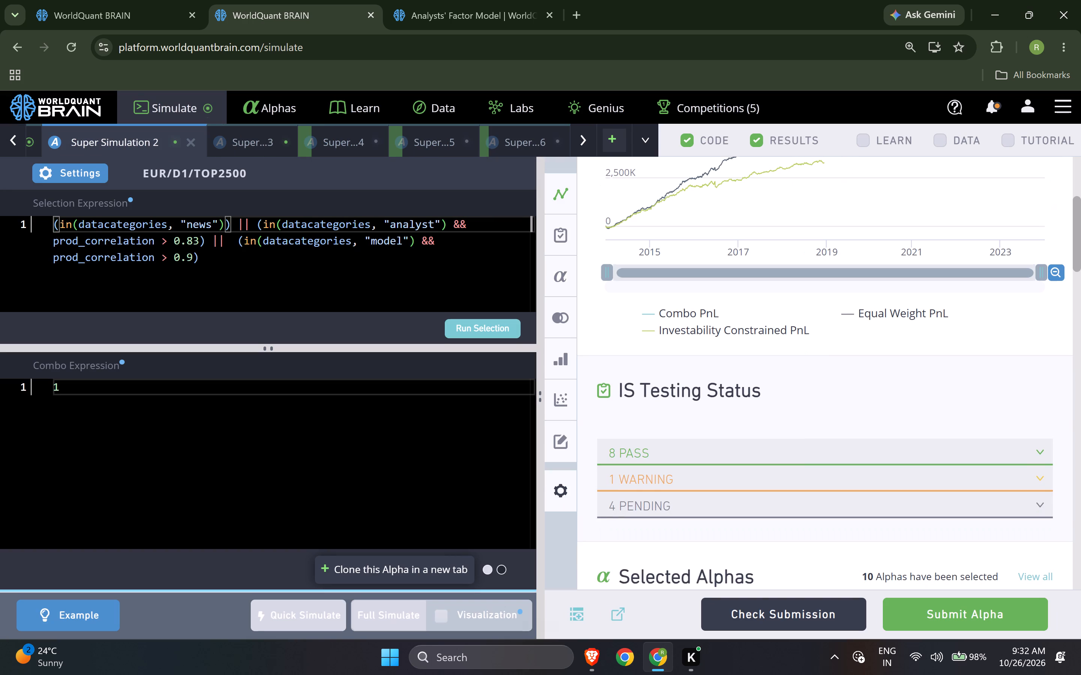
{"action": "left_click", "coordinate": [740, 476]}
{"action": "left_click", "coordinate": [738, 454]}
{"action": "left_click", "coordinate": [235, 142]}
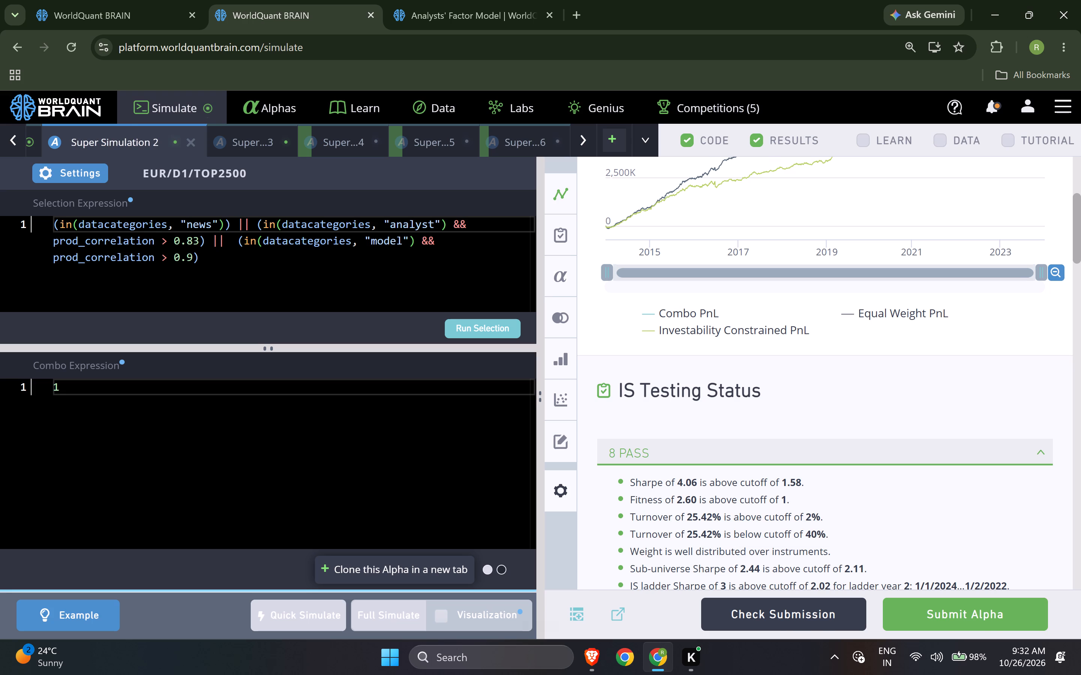
{"action": "left_click", "coordinate": [687, 477]}
{"action": "left_click", "coordinate": [706, 443]}
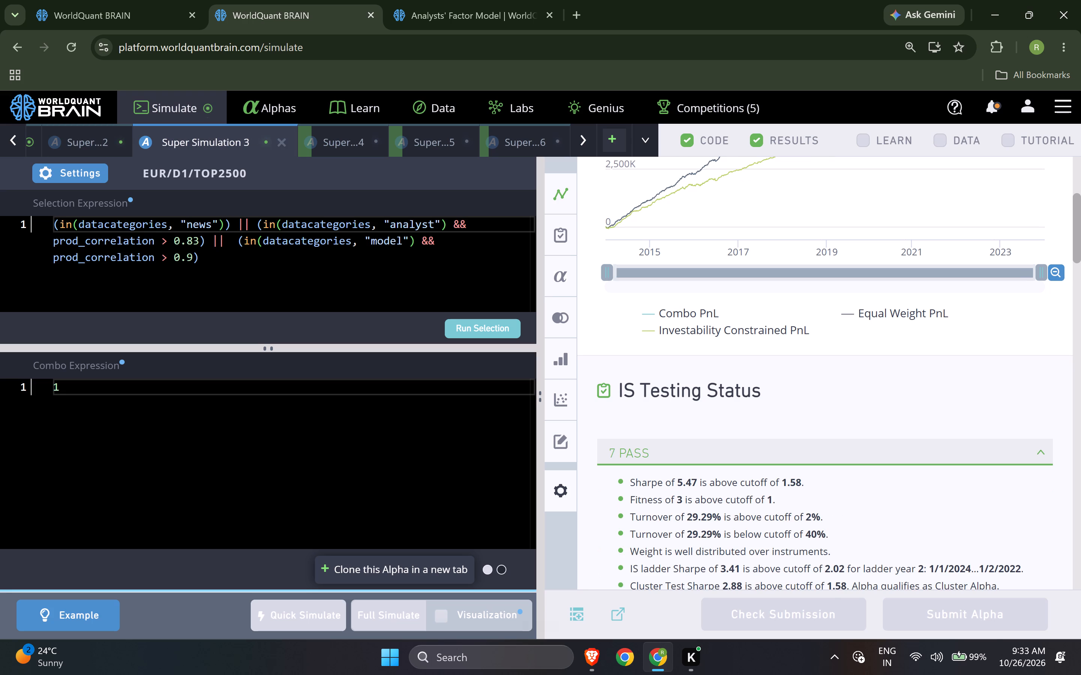
{"action": "scroll", "coordinate": [720, 445], "scroll_direction": "down", "scroll_amount": 3}
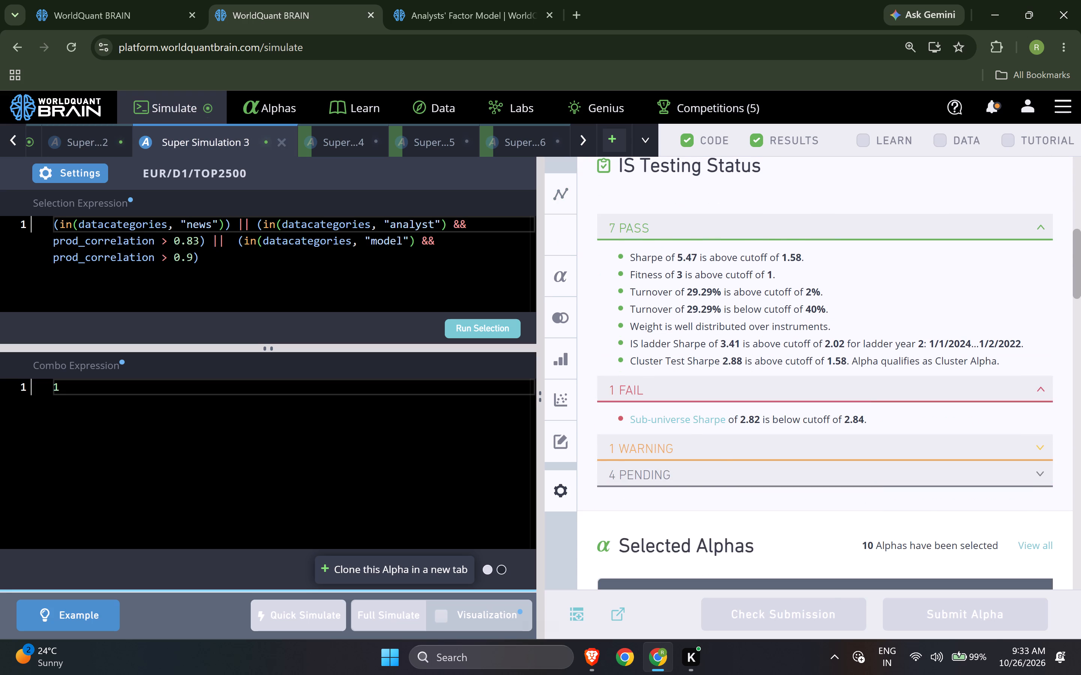
{"action": "left_click", "coordinate": [17, 141]}
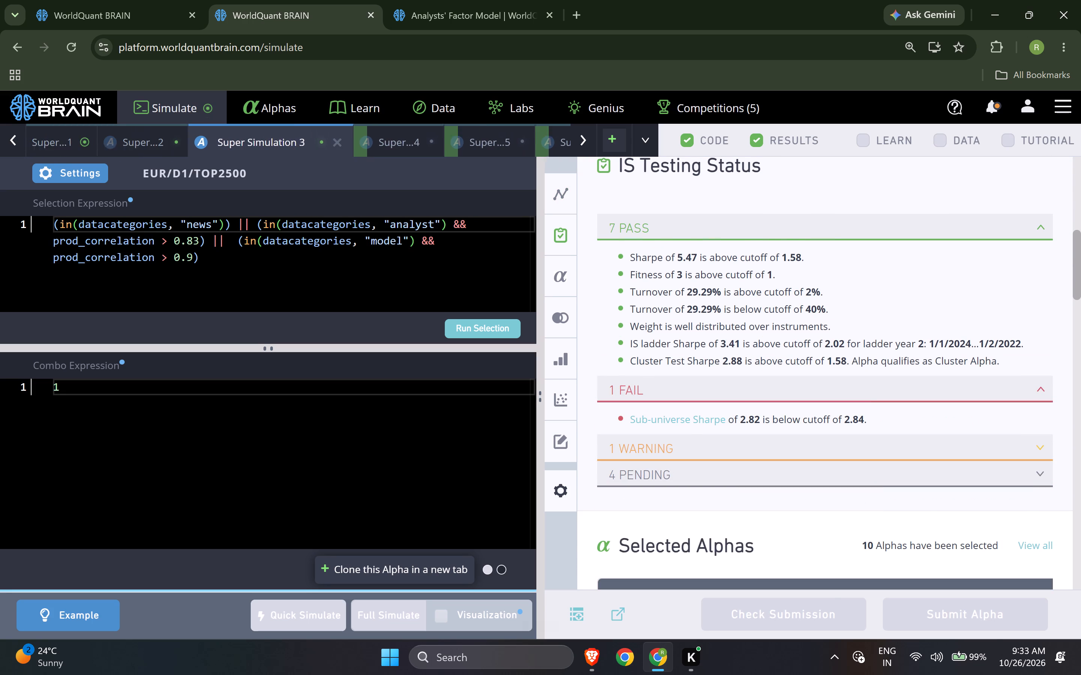
{"action": "left_click", "coordinate": [90, 140]}
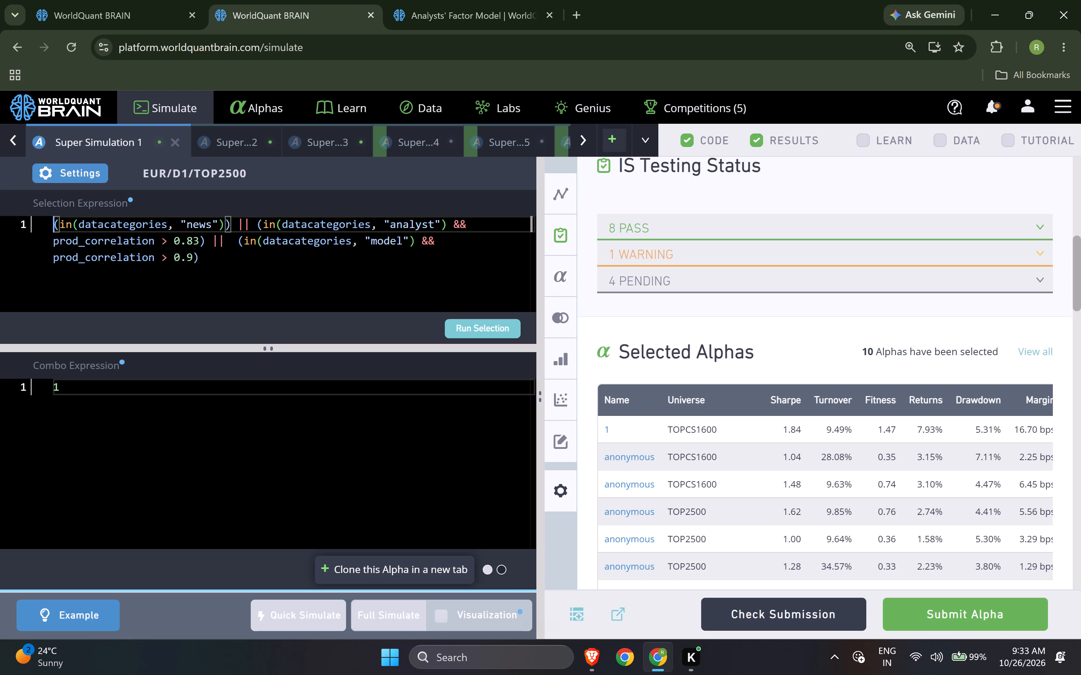
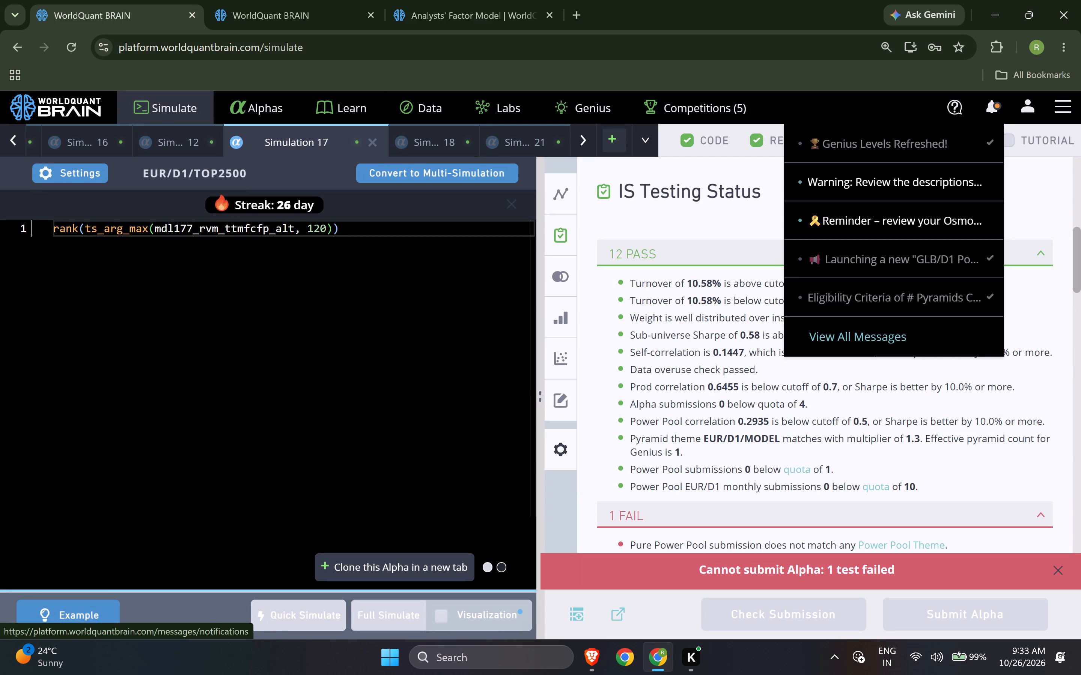
Open the "GLB/D1 Power Pool Nov'26" theme announcement and read on through the older announcements to the "D1 Power Pool Oct'26 2" theme.
{"action": "left_click", "coordinate": [907, 256]}
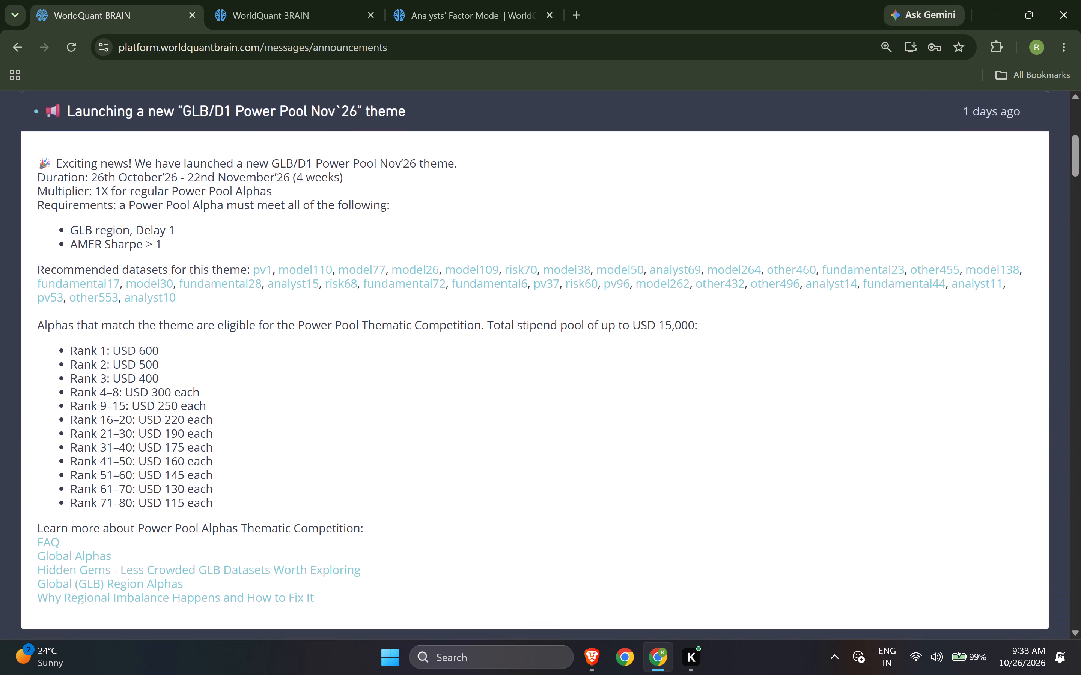
{"action": "scroll", "coordinate": [465, 453], "scroll_direction": "down", "scroll_amount": 4}
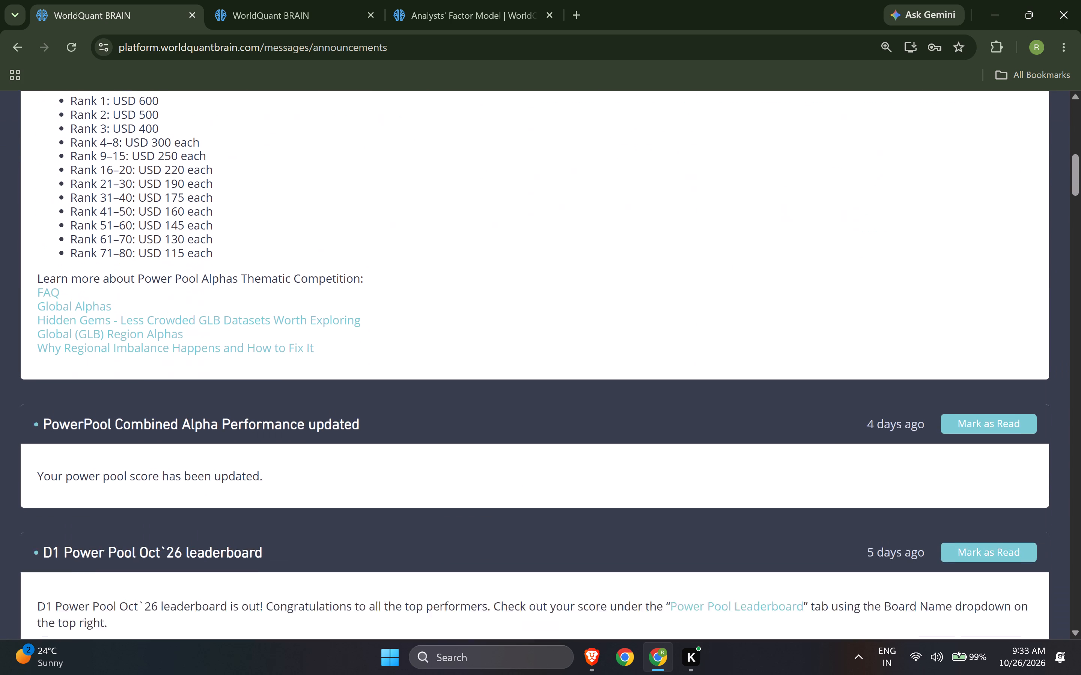
{"action": "scroll", "coordinate": [462, 456], "scroll_direction": "down", "scroll_amount": 11}
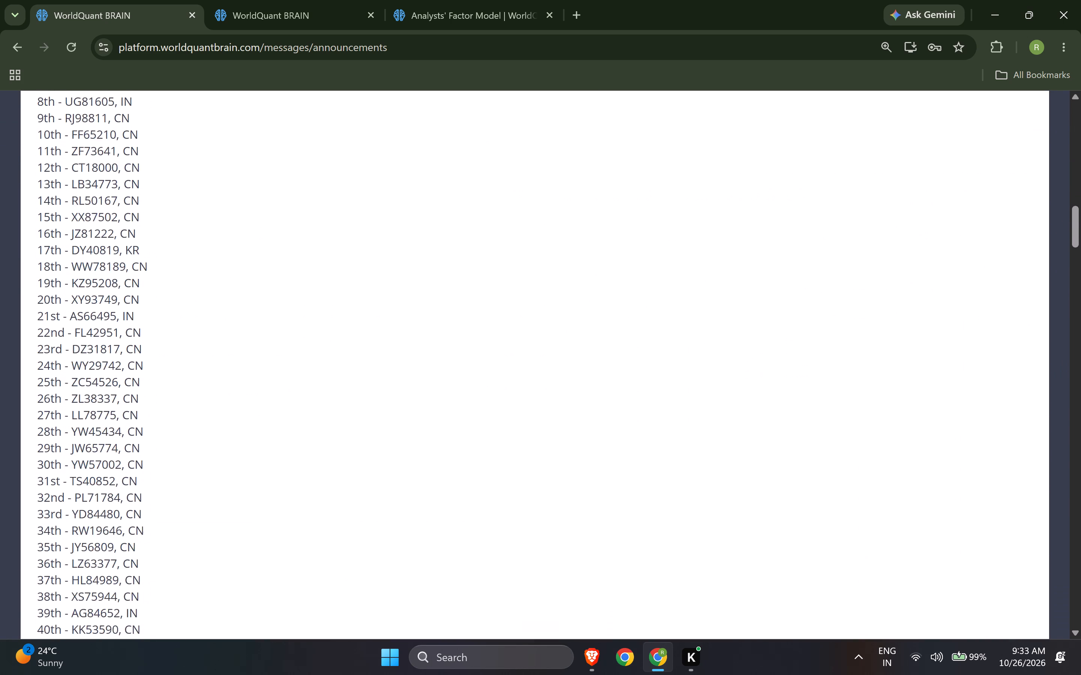
{"action": "scroll", "coordinate": [456, 463], "scroll_direction": "down", "scroll_amount": 4}
{"action": "scroll", "coordinate": [456, 463], "scroll_direction": "up", "scroll_amount": 1}
{"action": "scroll", "coordinate": [454, 465], "scroll_direction": "down", "scroll_amount": 9}
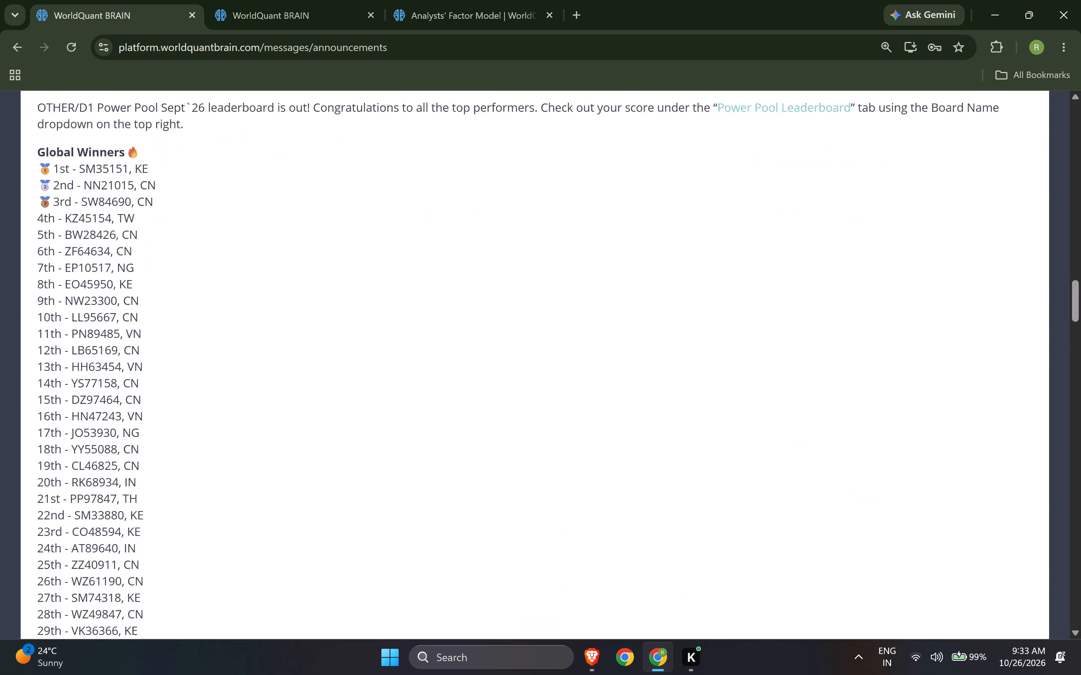
{"action": "scroll", "coordinate": [451, 468], "scroll_direction": "down", "scroll_amount": 15}
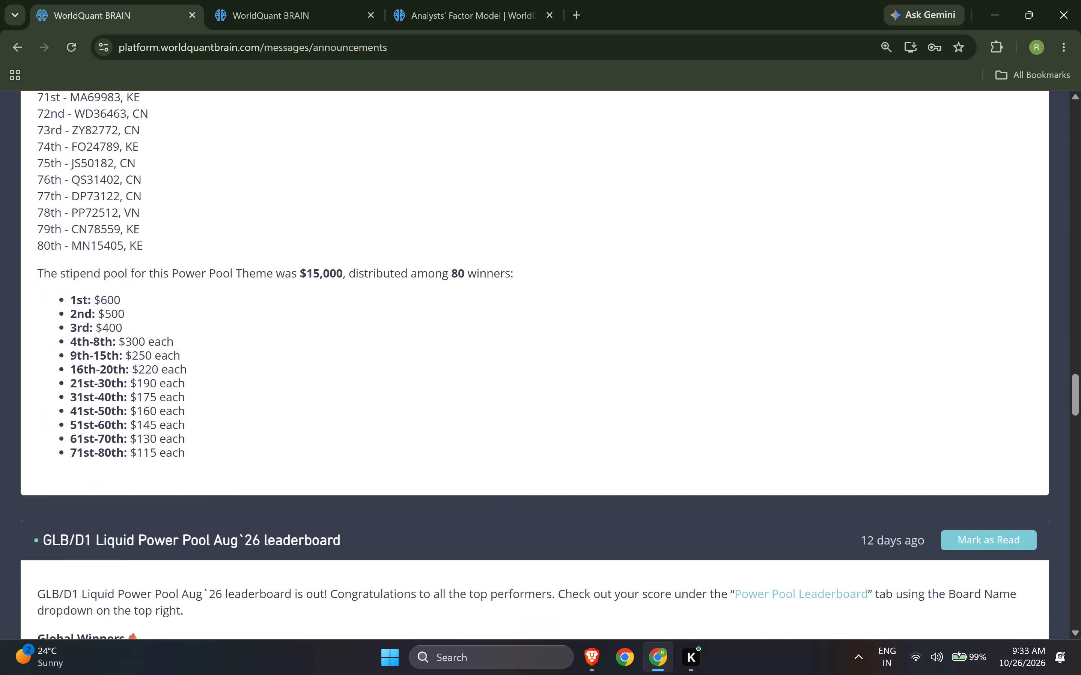
{"action": "scroll", "coordinate": [443, 475], "scroll_direction": "down", "scroll_amount": 5}
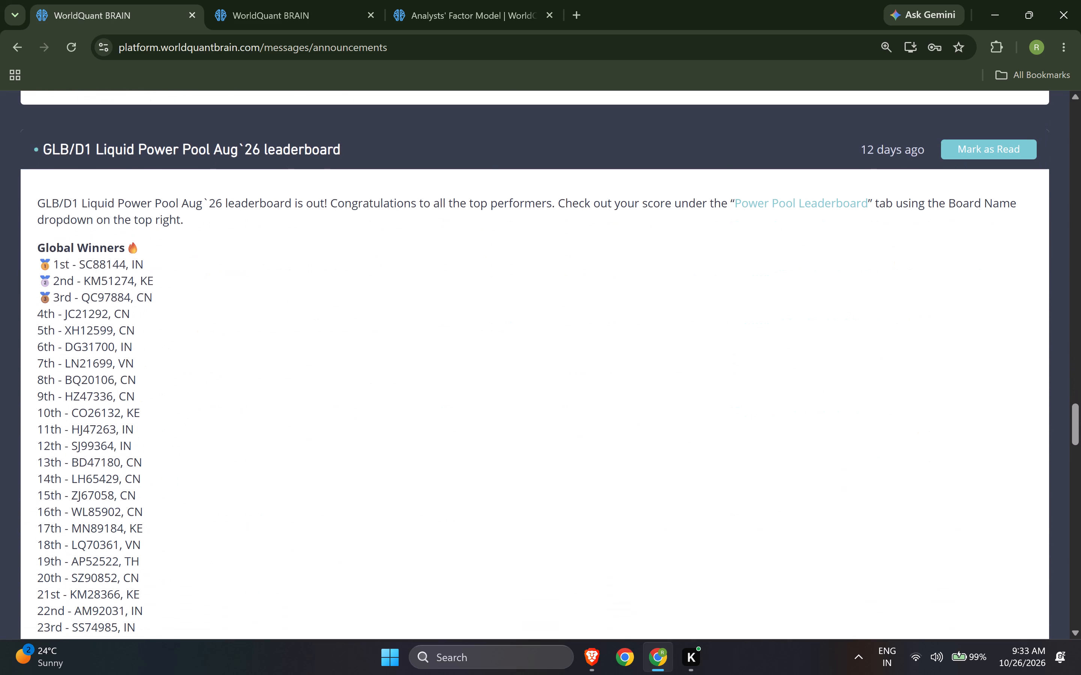
{"action": "scroll", "coordinate": [454, 499], "scroll_direction": "down", "scroll_amount": 4}
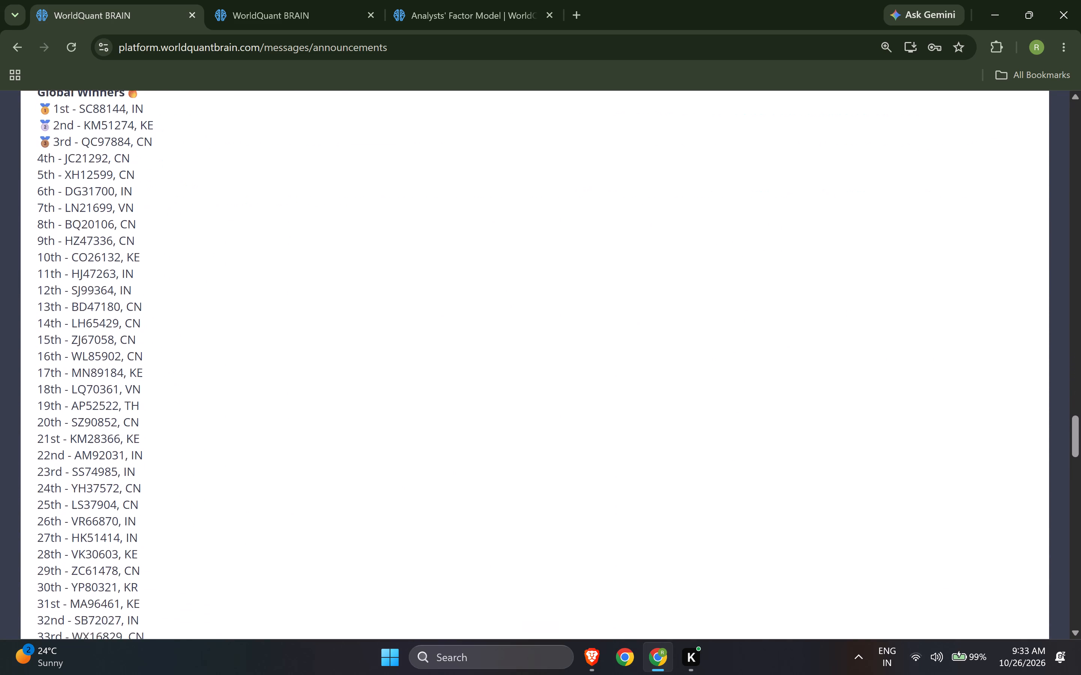
{"action": "scroll", "coordinate": [459, 525], "scroll_direction": "down", "scroll_amount": 2}
{"action": "scroll", "coordinate": [454, 526], "scroll_direction": "up", "scroll_amount": 1}
{"action": "scroll", "coordinate": [451, 531], "scroll_direction": "down", "scroll_amount": 8}
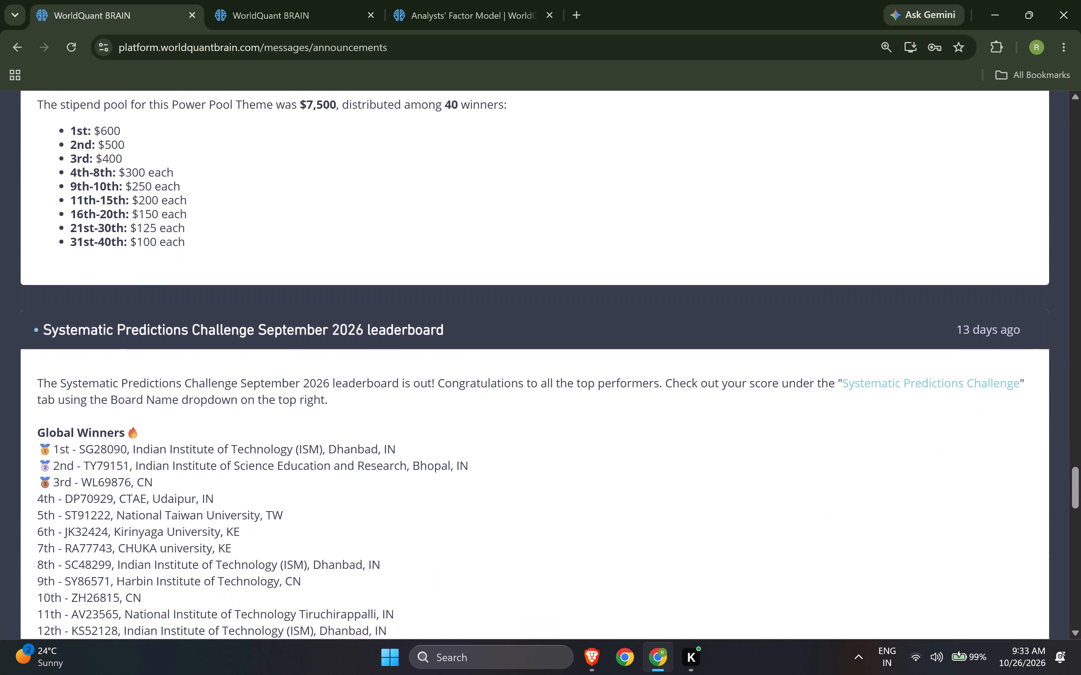
{"action": "scroll", "coordinate": [443, 538], "scroll_direction": "down", "scroll_amount": 7}
{"action": "scroll", "coordinate": [443, 538], "scroll_direction": "up", "scroll_amount": 1}
{"action": "scroll", "coordinate": [443, 538], "scroll_direction": "down", "scroll_amount": 1}
{"action": "scroll", "coordinate": [952, 534], "scroll_direction": "down", "scroll_amount": 1}
{"action": "scroll", "coordinate": [971, 534], "scroll_direction": "up", "scroll_amount": 1}
{"action": "scroll", "coordinate": [983, 534], "scroll_direction": "down", "scroll_amount": 1}
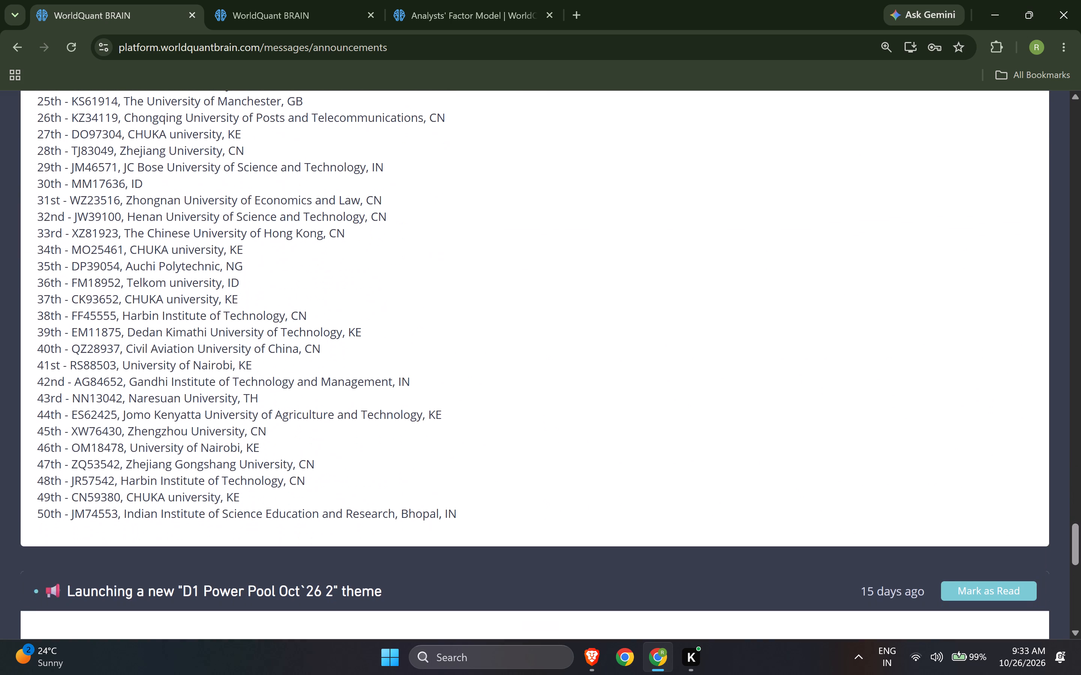
{"action": "scroll", "coordinate": [537, 562], "scroll_direction": "down", "scroll_amount": 2}
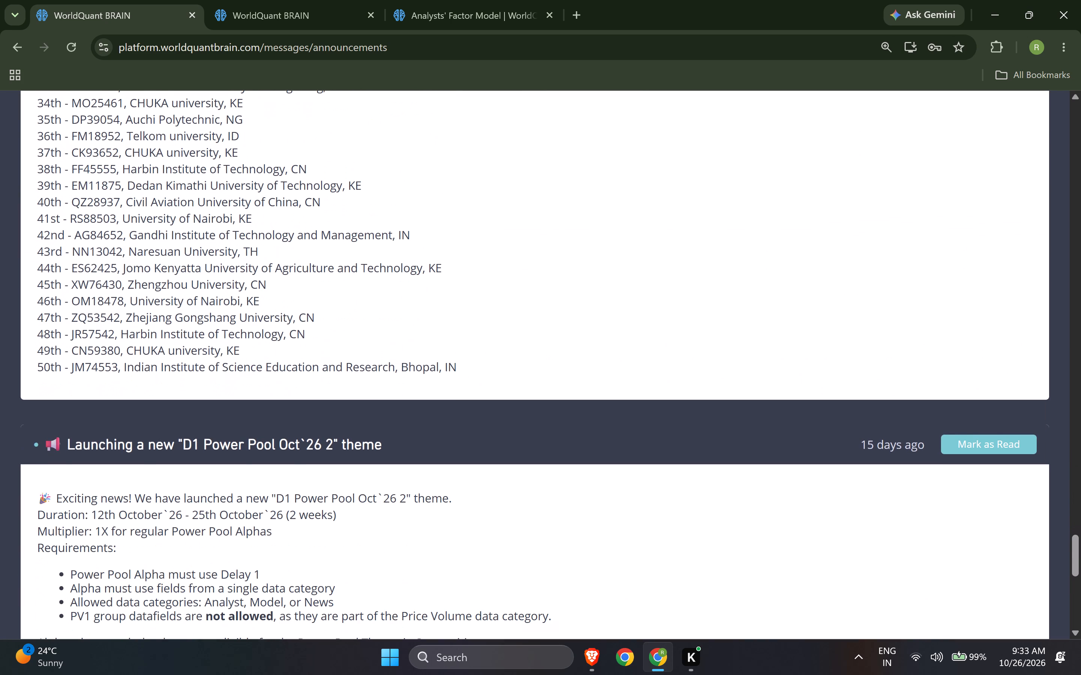
{"action": "scroll", "coordinate": [604, 552], "scroll_direction": "down", "scroll_amount": 2}
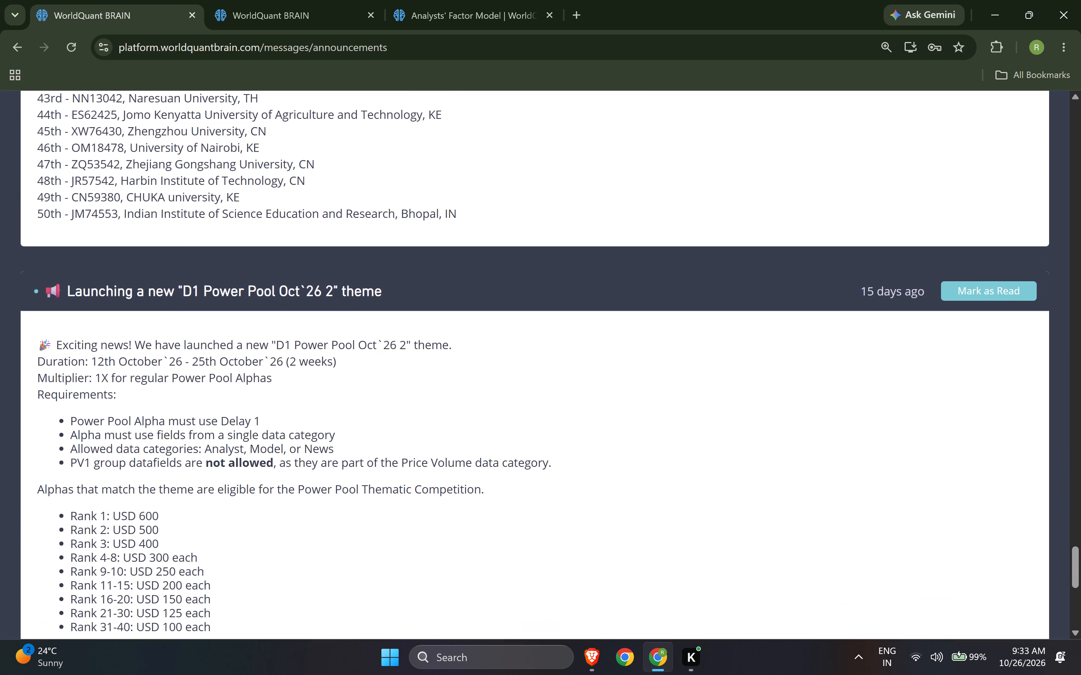
Reread the announcements from the GLB/D1 Power Pool Nov'26 theme through the leaderboards to the D1 Power Pool Oct'26 2 requirements.
{"action": "left_click_drag", "start_coordinate": [1080, 554], "coordinate": [1080, 124]}
{"action": "scroll", "coordinate": [699, 502], "scroll_direction": "down", "scroll_amount": 2}
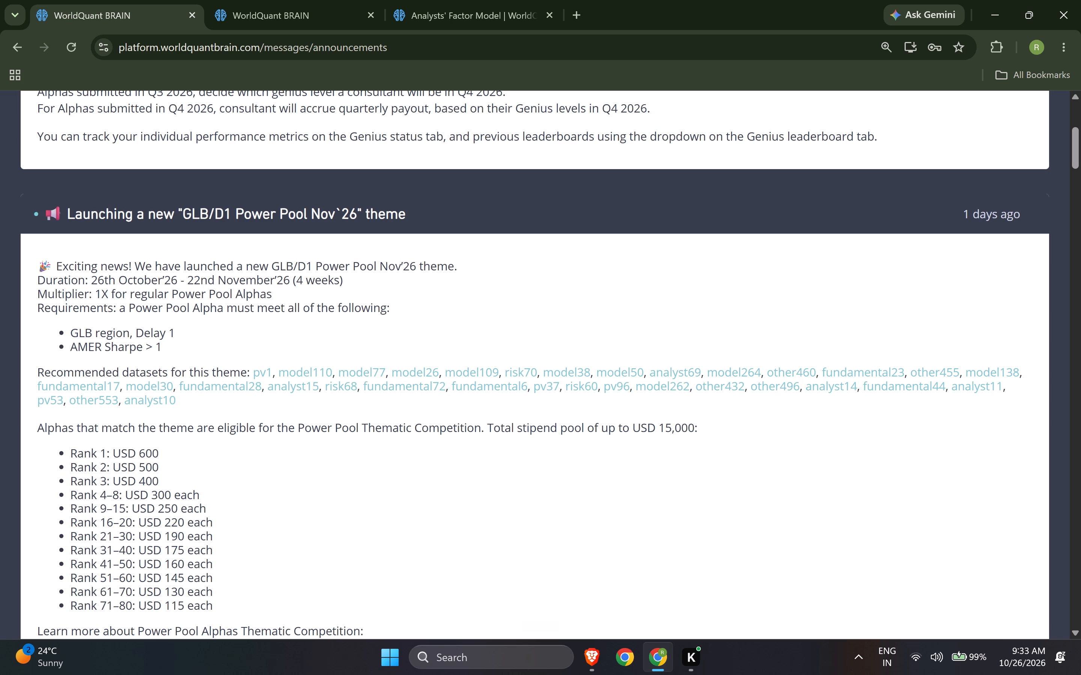
{"action": "scroll", "coordinate": [678, 510], "scroll_direction": "down", "scroll_amount": 3}
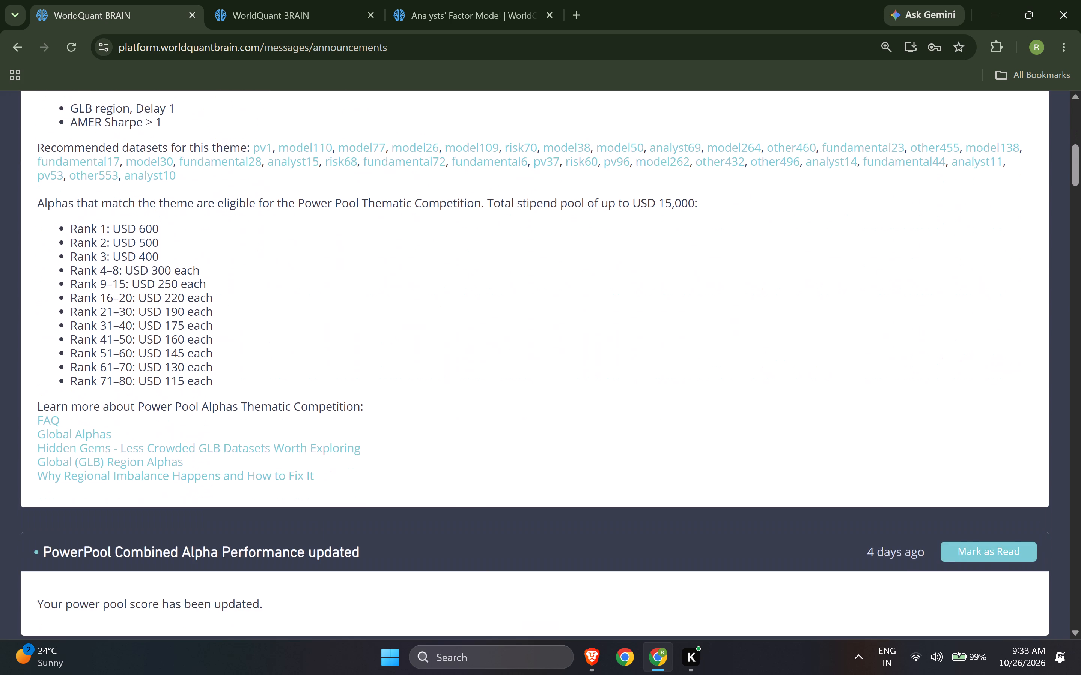
{"action": "scroll", "coordinate": [678, 510], "scroll_direction": "down", "scroll_amount": 5}
{"action": "scroll", "coordinate": [678, 510], "scroll_direction": "up", "scroll_amount": 1}
{"action": "scroll", "coordinate": [678, 510], "scroll_direction": "down", "scroll_amount": 10}
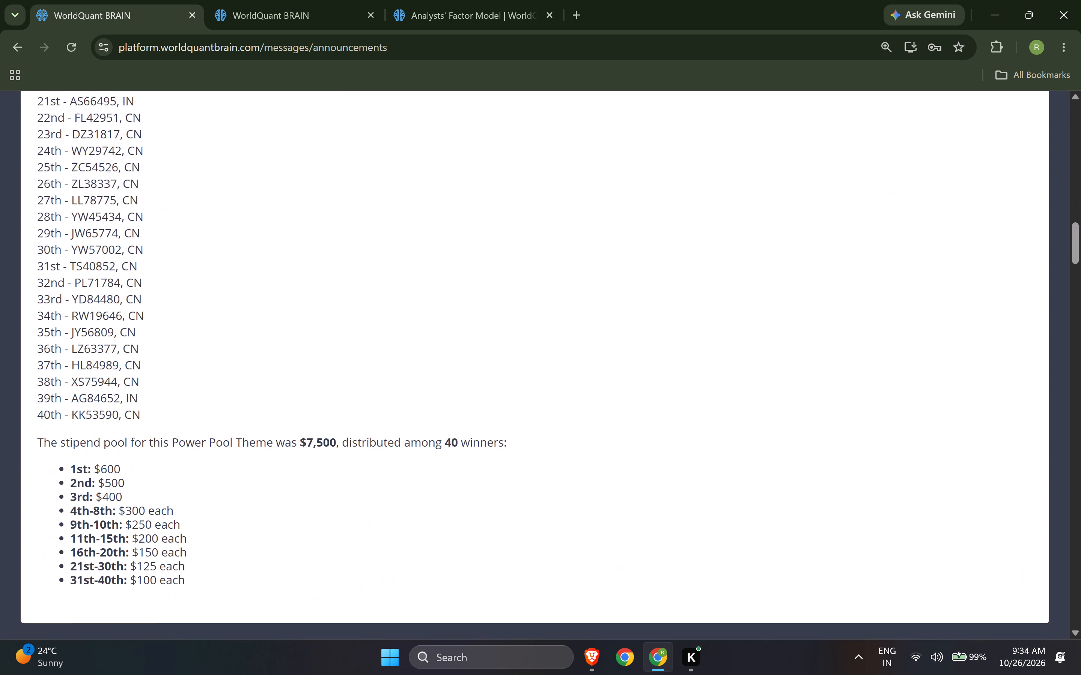
{"action": "scroll", "coordinate": [678, 510], "scroll_direction": "down", "scroll_amount": 11}
{"action": "scroll", "coordinate": [674, 511], "scroll_direction": "down", "scroll_amount": 15}
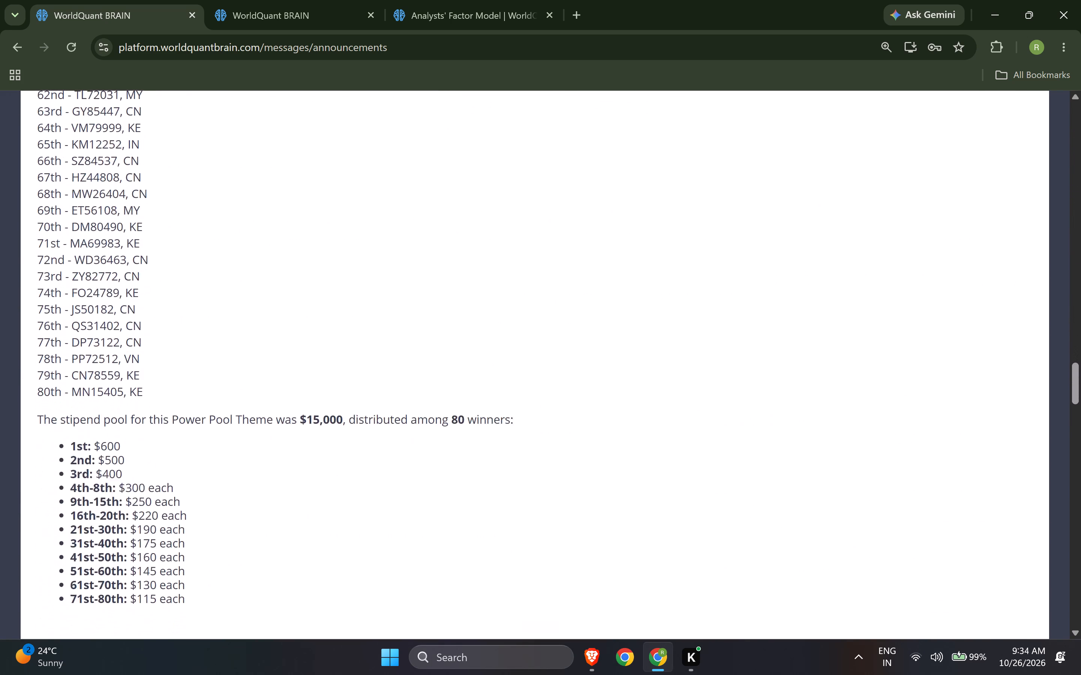
{"action": "scroll", "coordinate": [674, 511], "scroll_direction": "down", "scroll_amount": 5}
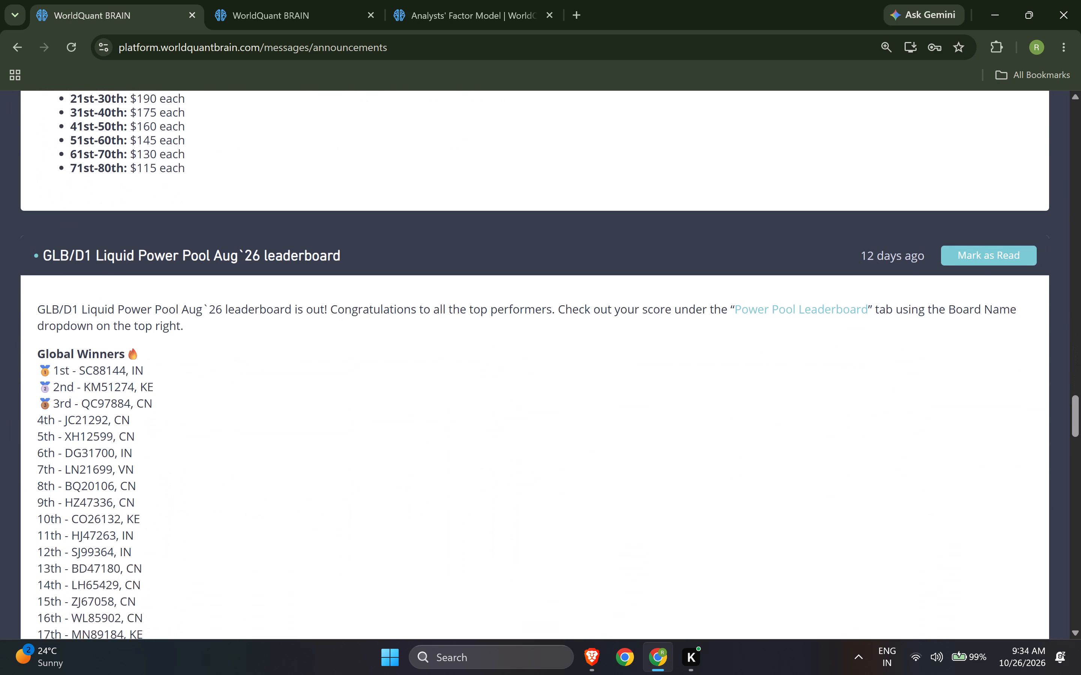
{"action": "scroll", "coordinate": [674, 511], "scroll_direction": "down", "scroll_amount": 12}
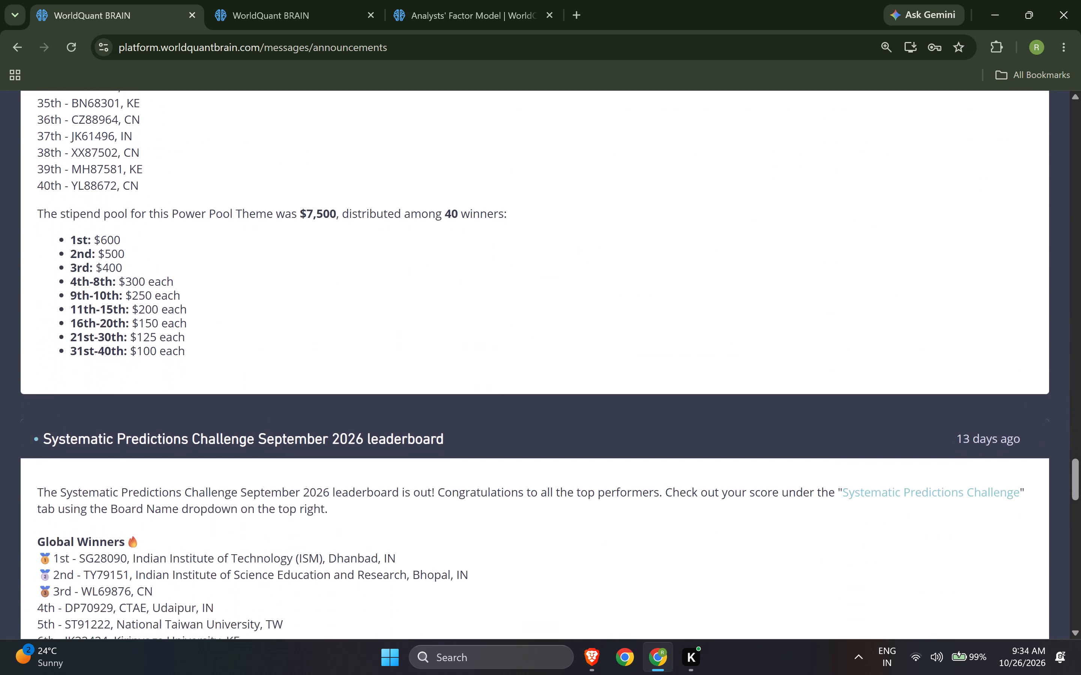
{"action": "scroll", "coordinate": [673, 511], "scroll_direction": "down", "scroll_amount": 12}
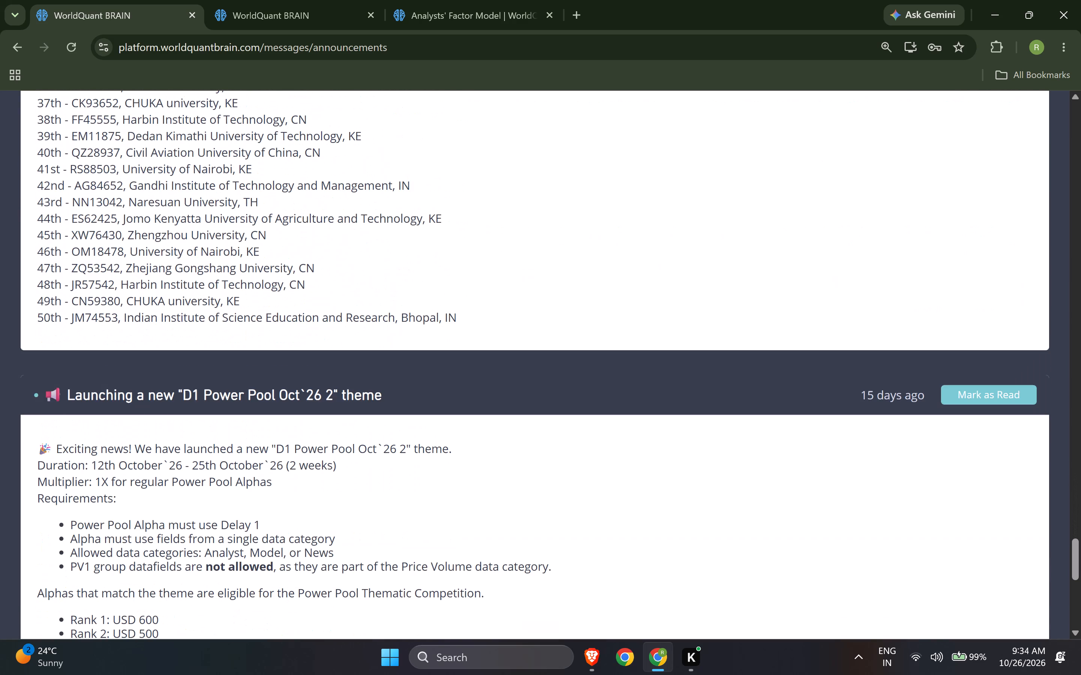
Return to the GLB/D1 Power Pool Nov'26 announcement and examine its requirements and recommended datasets.
{"action": "scroll", "coordinate": [664, 518], "scroll_direction": "up", "scroll_amount": 4}
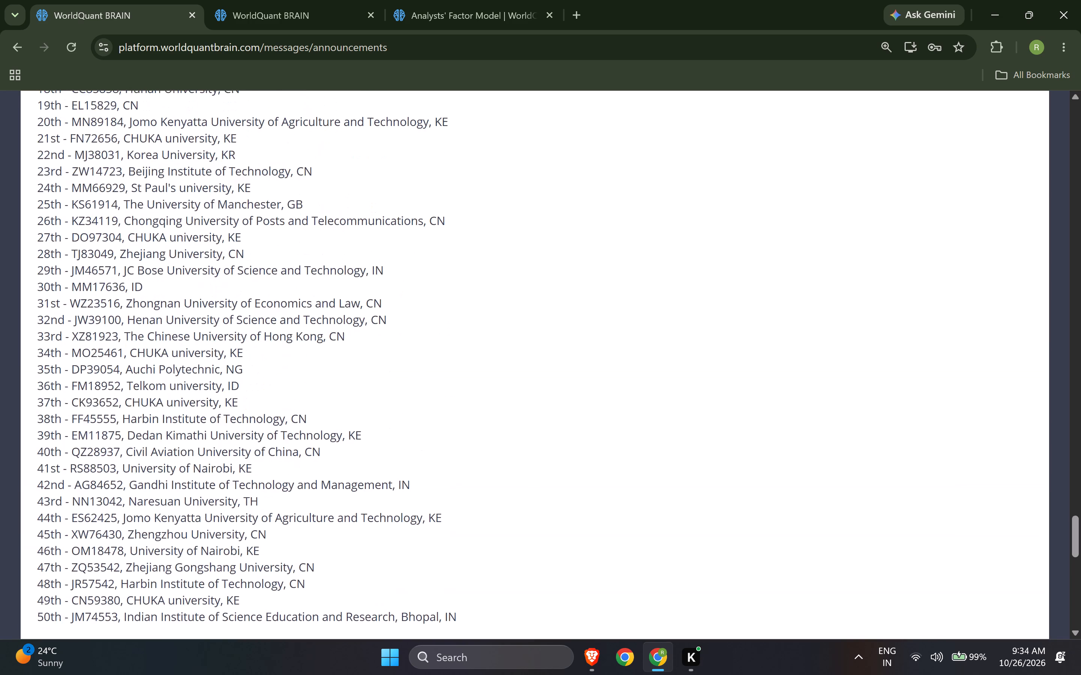
{"action": "scroll", "coordinate": [664, 518], "scroll_direction": "up", "scroll_amount": 1}
{"action": "scroll", "coordinate": [664, 518], "scroll_direction": "down", "scroll_amount": 1}
{"action": "scroll", "coordinate": [664, 518], "scroll_direction": "up", "scroll_amount": 6}
{"action": "left_click", "coordinate": [1070, 421]}
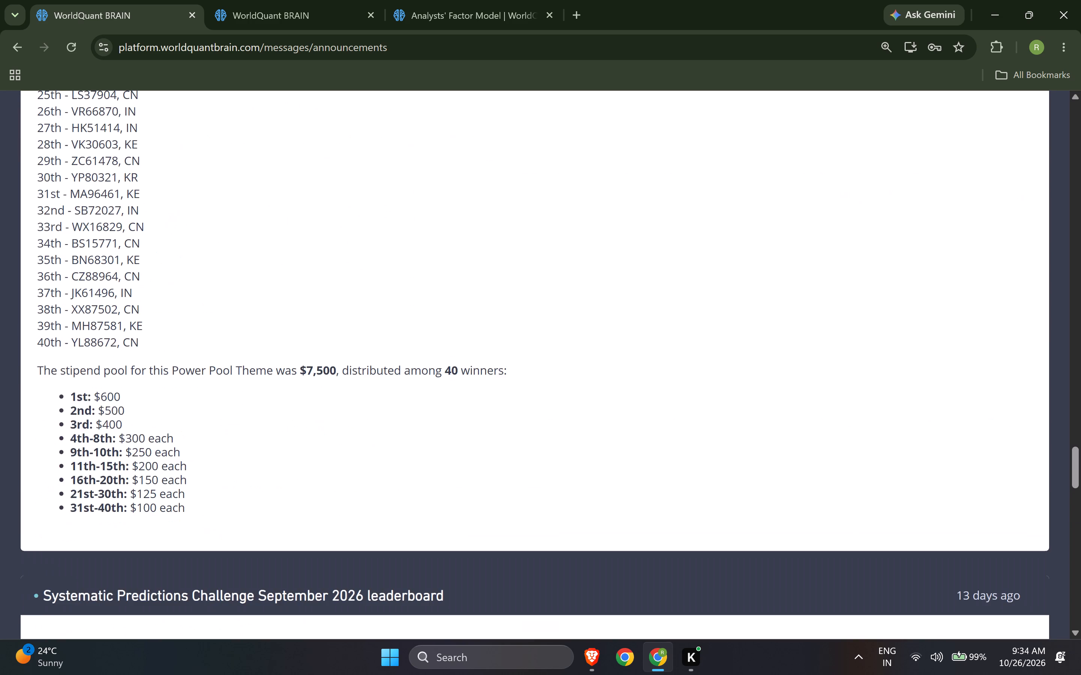
{"action": "triple_click", "coordinate": [1070, 421]}
{"action": "left_click", "coordinate": [1067, 421]}
{"action": "left_click", "coordinate": [1077, 393]}
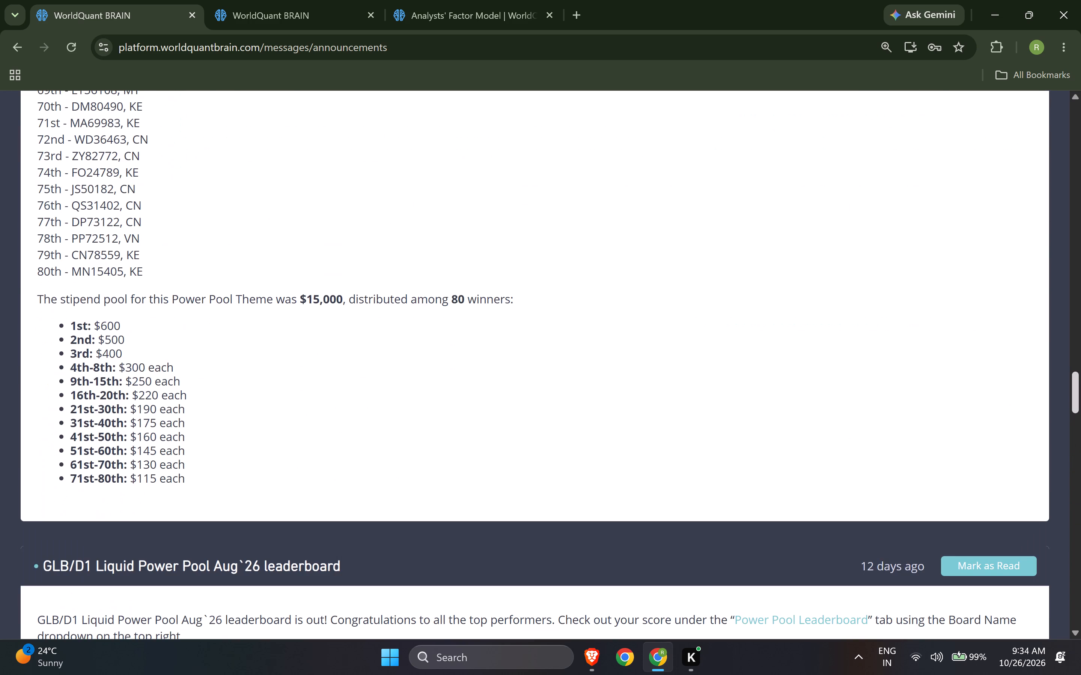
{"action": "left_click", "coordinate": [1077, 371]}
{"action": "left_click", "coordinate": [1078, 349]}
{"action": "left_click", "coordinate": [1078, 318]}
{"action": "left_click", "coordinate": [1076, 270]}
{"action": "left_click", "coordinate": [1076, 256]}
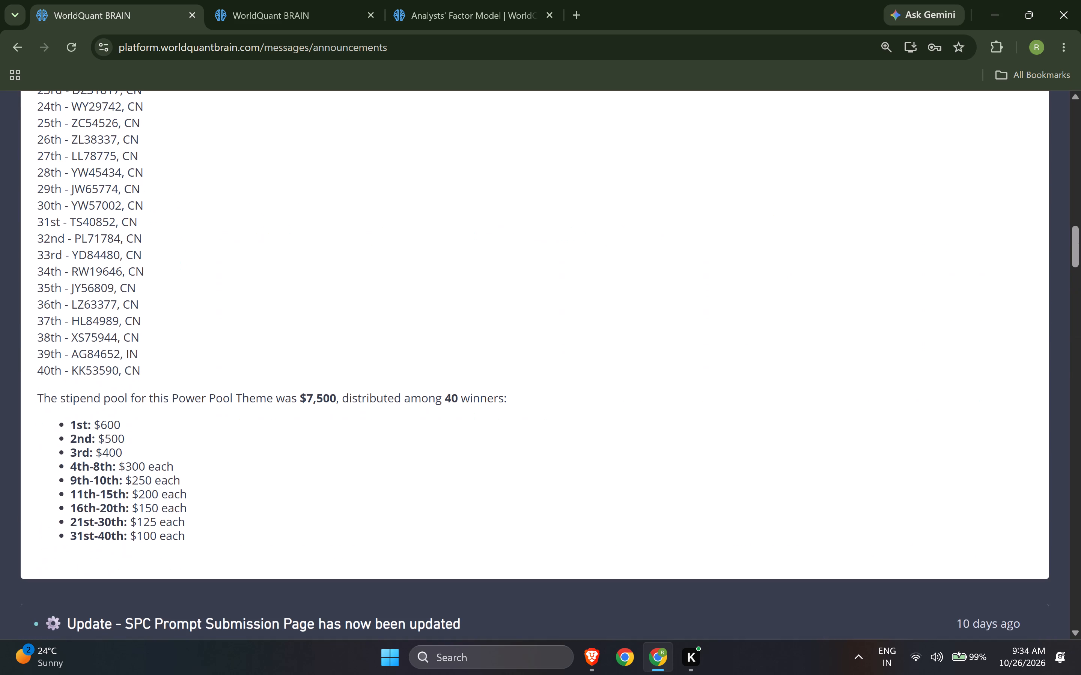
{"action": "left_click", "coordinate": [1074, 237]}
{"action": "left_click", "coordinate": [1075, 198]}
{"action": "left_click", "coordinate": [1080, 140]}
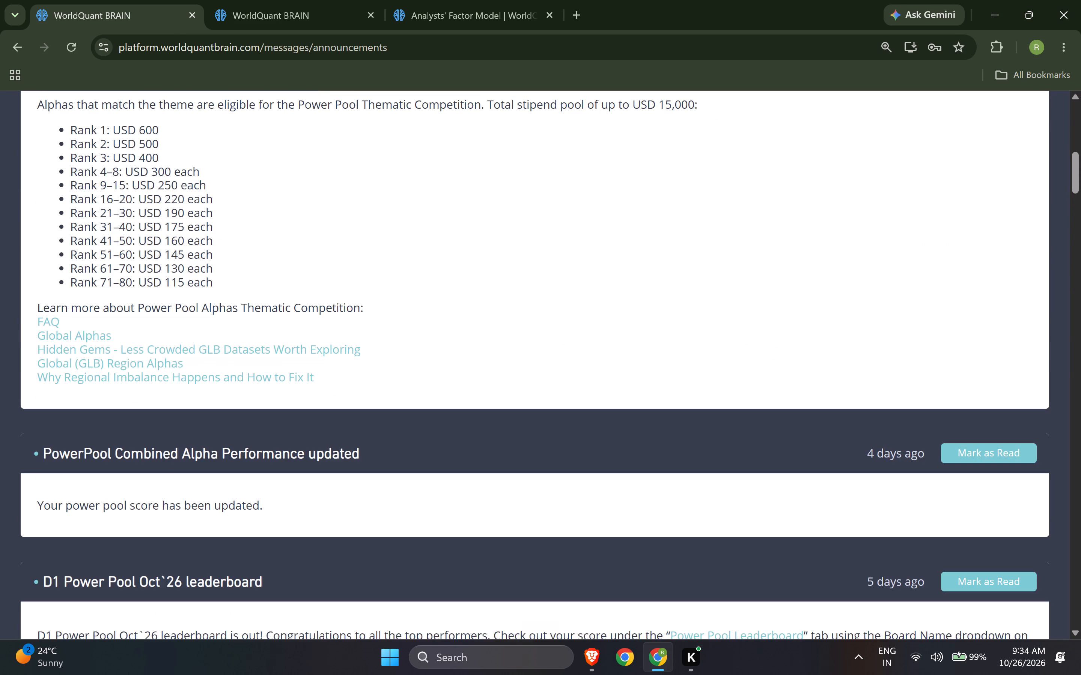
{"action": "scroll", "coordinate": [778, 438], "scroll_direction": "up", "scroll_amount": 2}
{"action": "scroll", "coordinate": [707, 499], "scroll_direction": "up", "scroll_amount": 2}
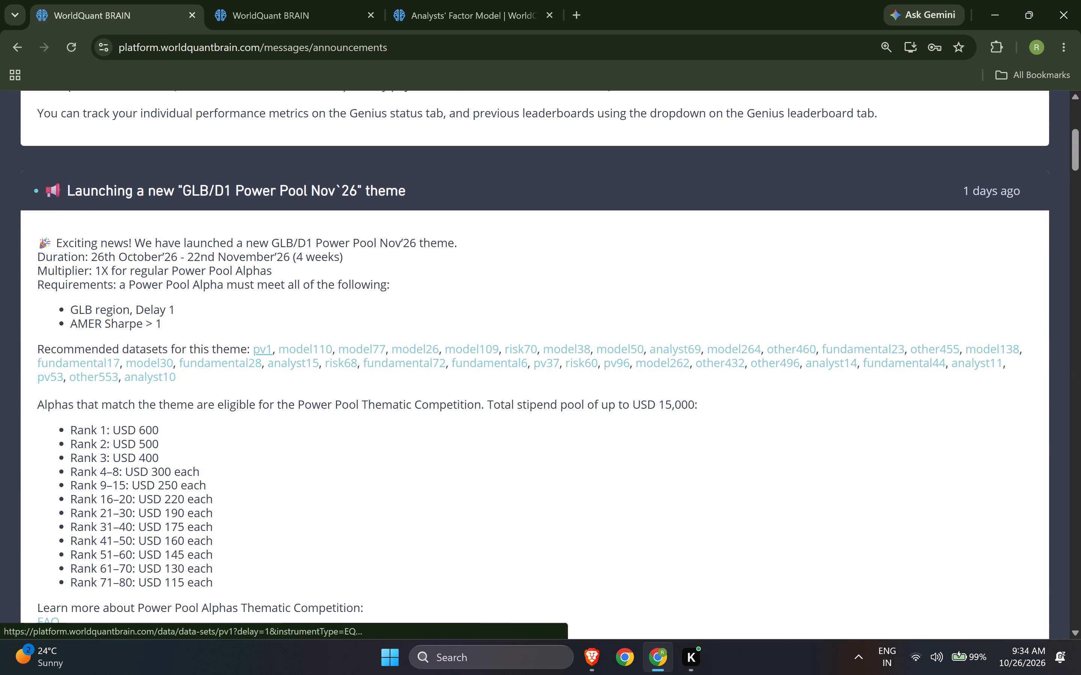
Open the recommended pv1 dataset, sort its fields by alpha count in descending order, and review both pages.
{"action": "left_click", "coordinate": [260, 346]}
{"action": "left_click", "coordinate": [611, 146]}
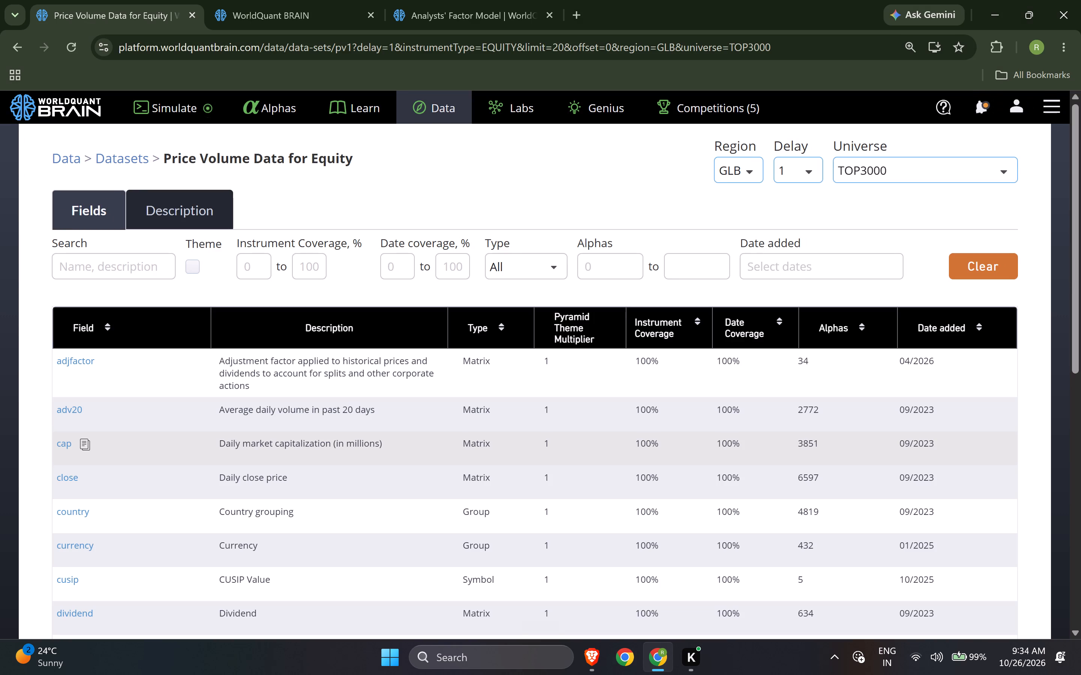
{"action": "left_click", "coordinate": [830, 326]}
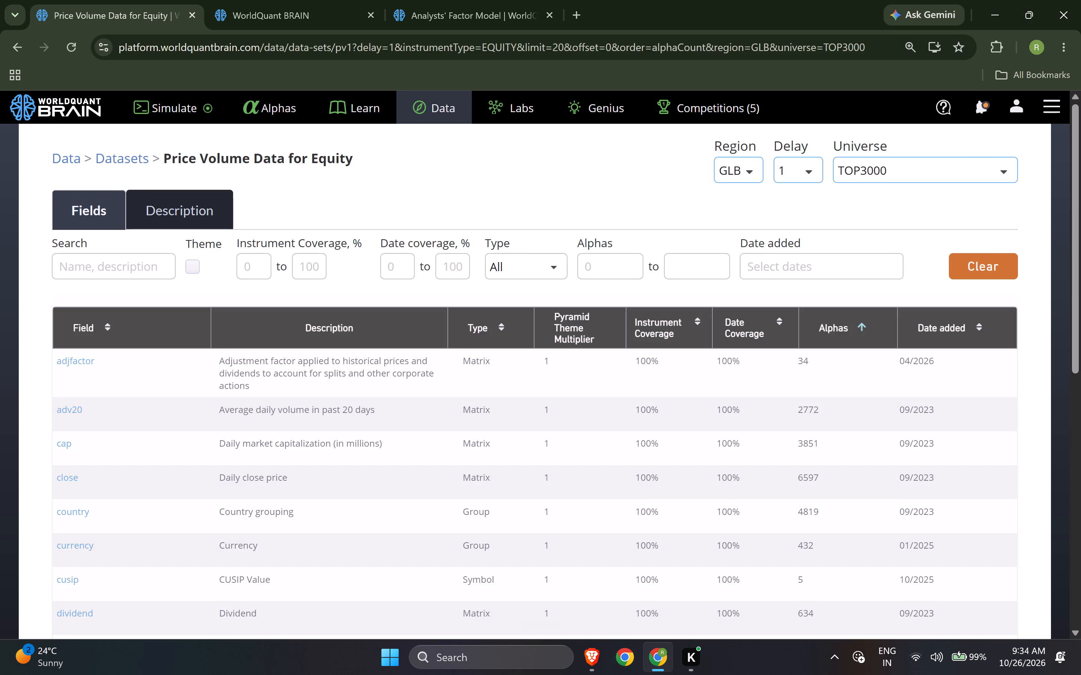
{"action": "left_click", "coordinate": [832, 325]}
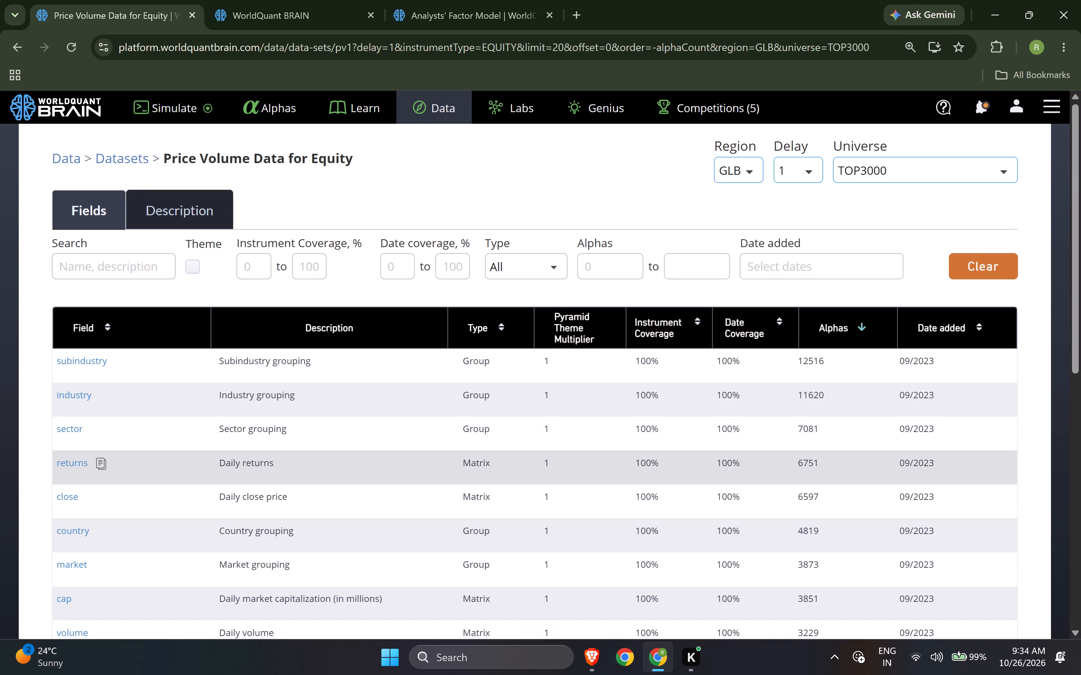
{"action": "scroll", "coordinate": [266, 480], "scroll_direction": "down", "scroll_amount": 6}
{"action": "scroll", "coordinate": [629, 492], "scroll_direction": "down", "scroll_amount": 2}
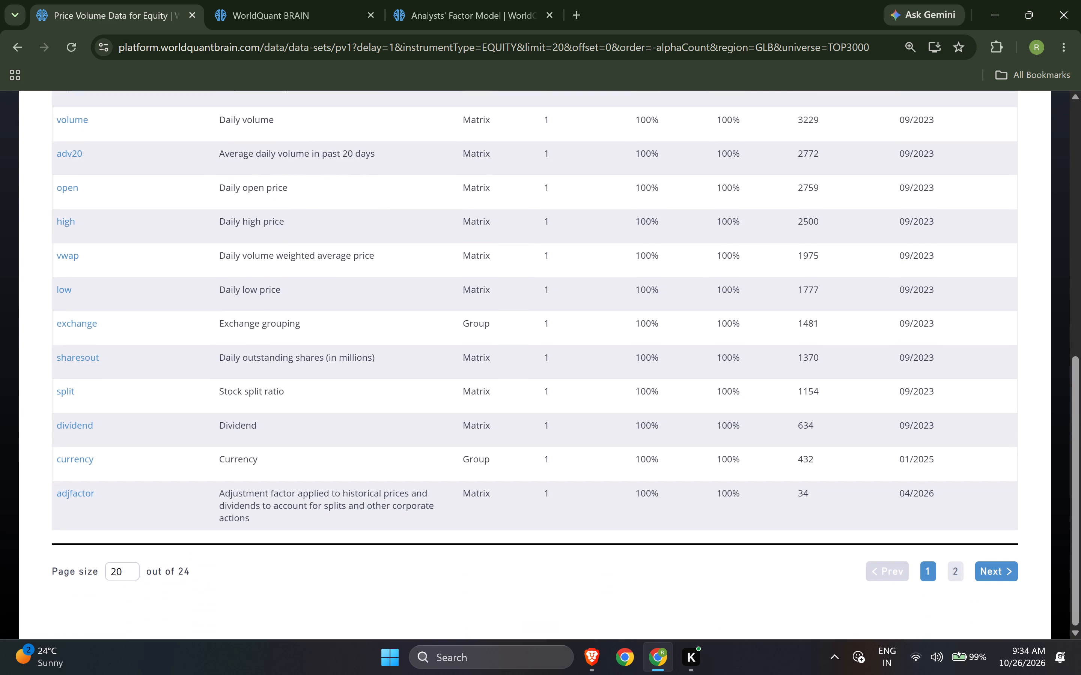
{"action": "left_click", "coordinate": [958, 577]}
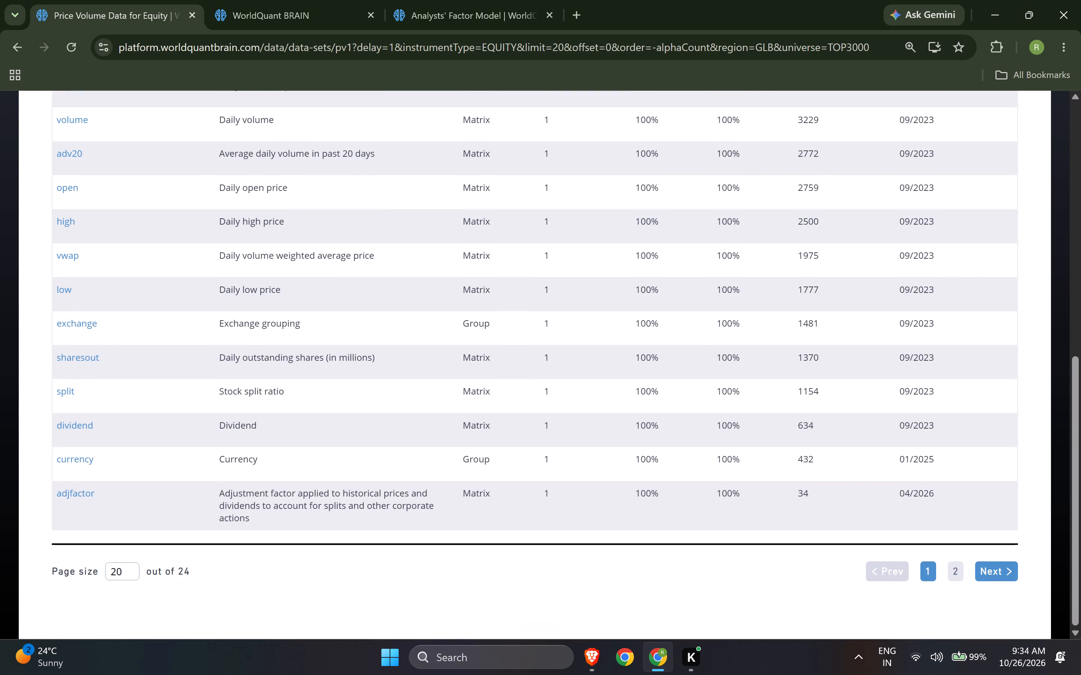
{"action": "scroll", "coordinate": [271, 549], "scroll_direction": "down", "scroll_amount": 3}
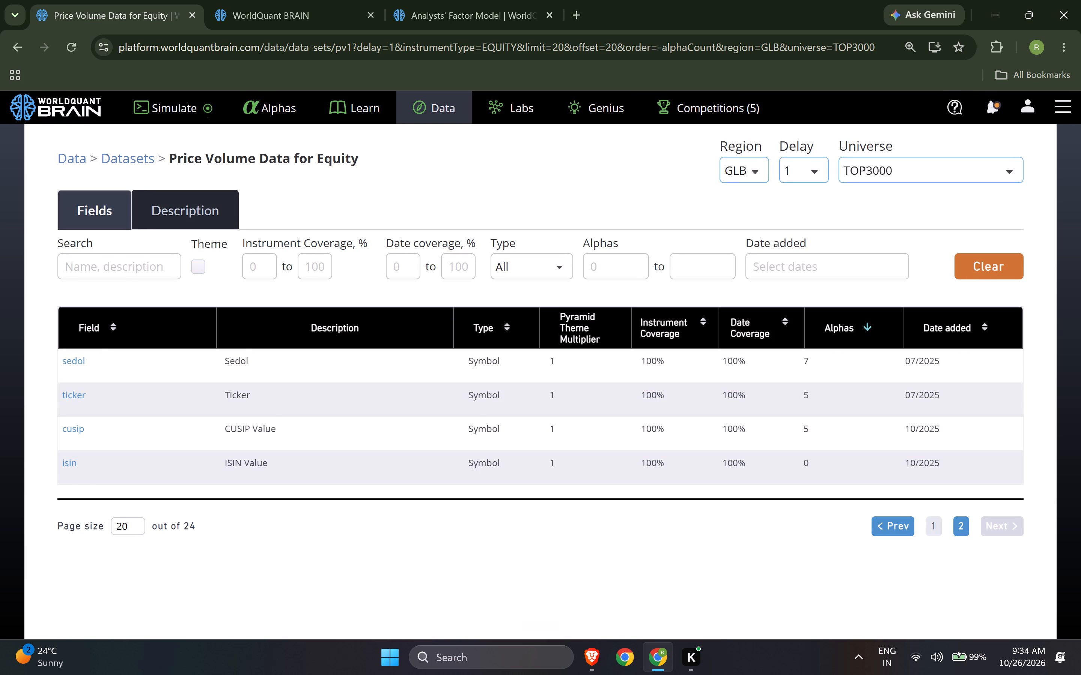
Go back to the theme announcement, open the model110 dataset, and review its fields sorted by descending alpha count.
{"action": "left_click", "coordinate": [21, 45]}
{"action": "scroll", "coordinate": [285, 464], "scroll_direction": "up", "scroll_amount": 1}
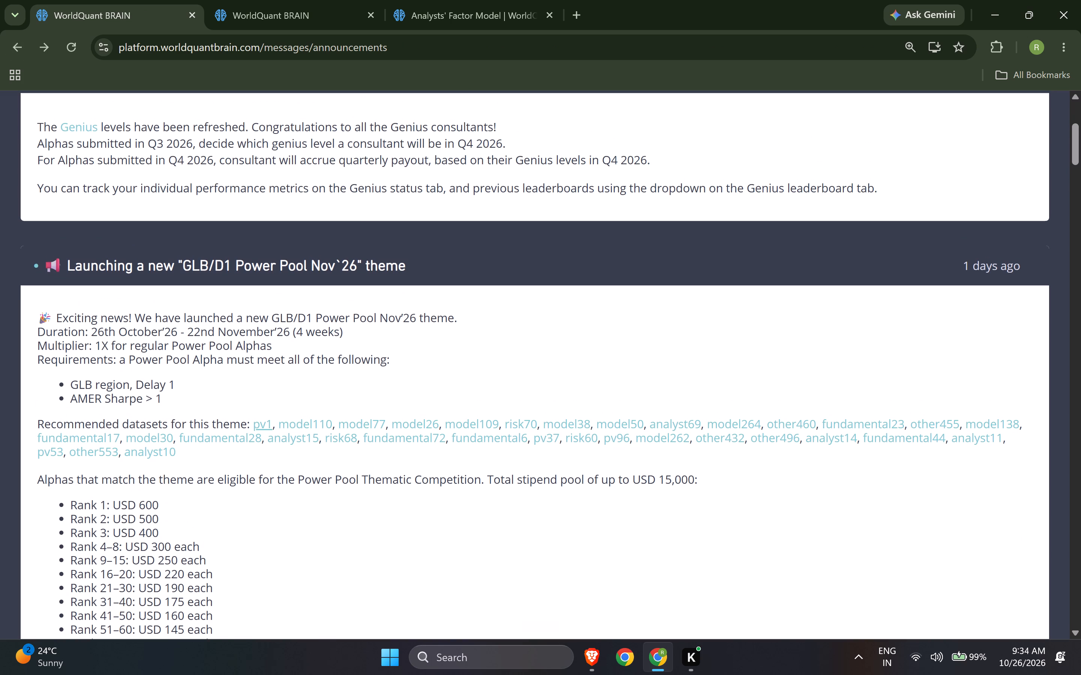
{"action": "left_click", "coordinate": [311, 422]}
{"action": "left_click", "coordinate": [604, 157]}
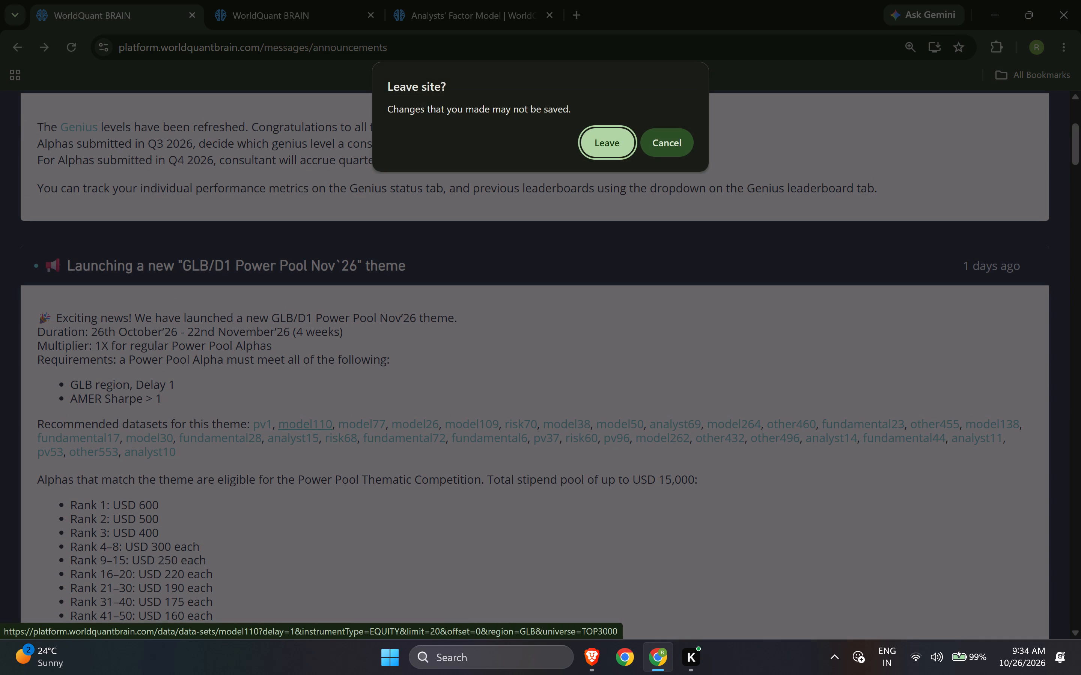
{"action": "left_click", "coordinate": [611, 139]}
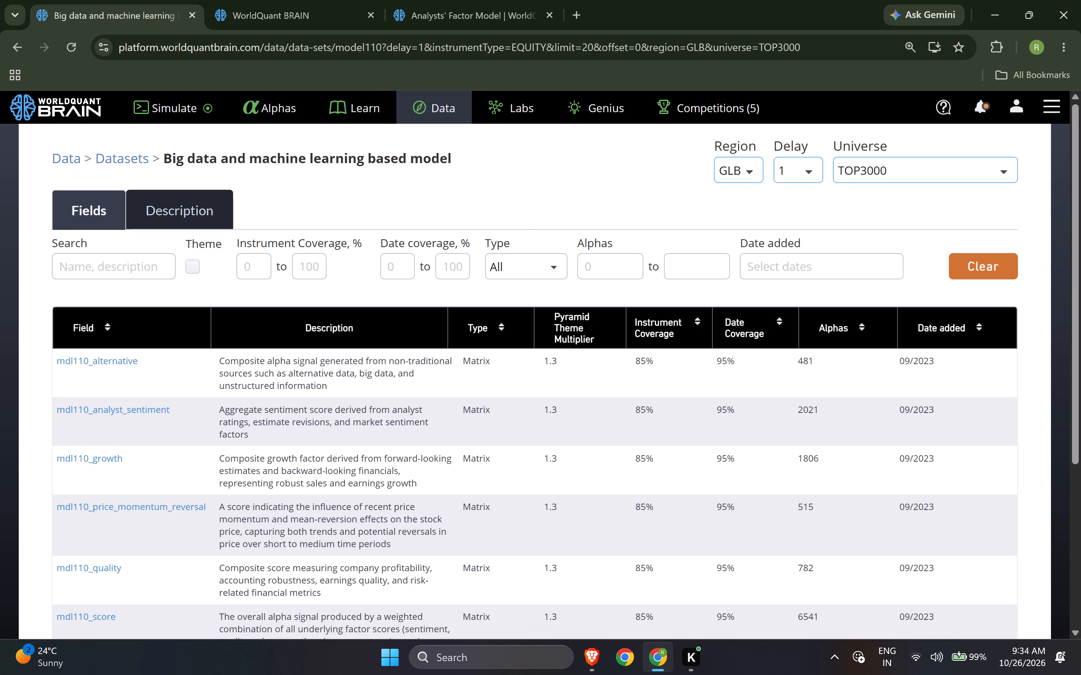
{"action": "left_click", "coordinate": [849, 329]}
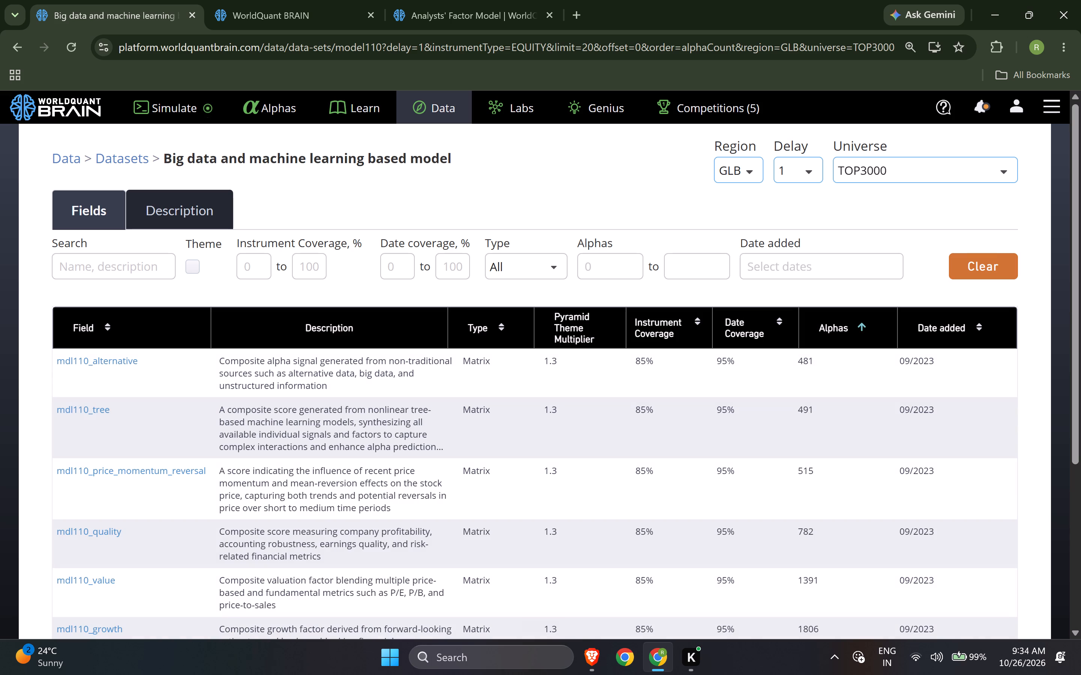
{"action": "left_click", "coordinate": [849, 329]}
{"action": "scroll", "coordinate": [995, 319], "scroll_direction": "down", "scroll_amount": 4}
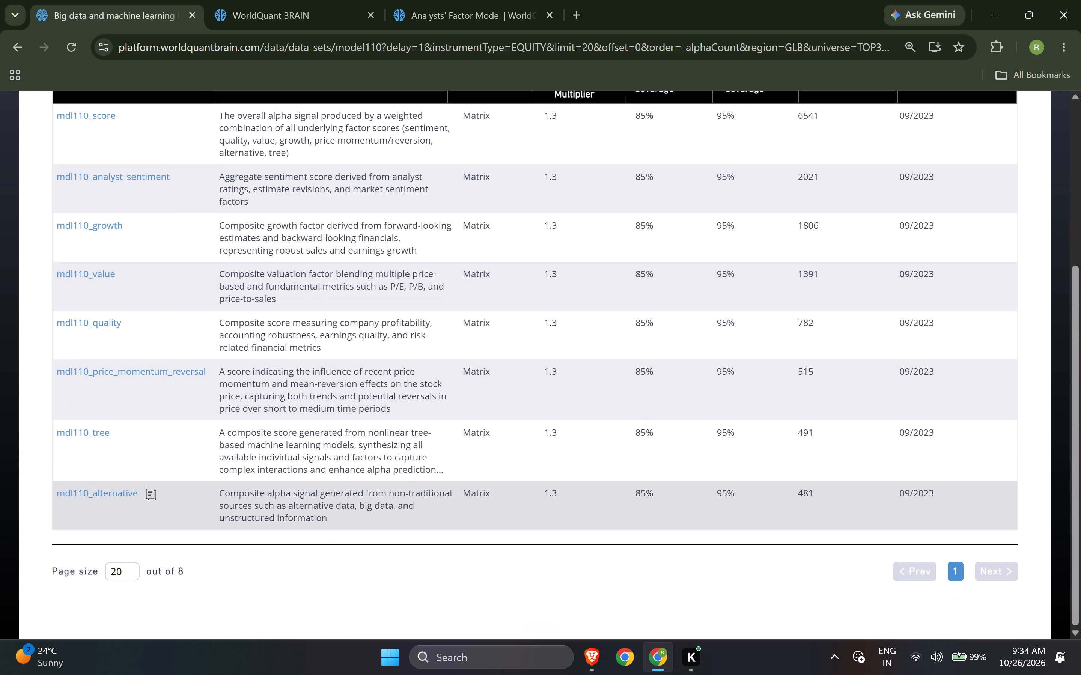
Go back to the theme announcement, open the model77 dataset, and review its fields sorted by descending alpha count.
{"action": "scroll", "coordinate": [515, 199], "scroll_direction": "up", "scroll_amount": 3}
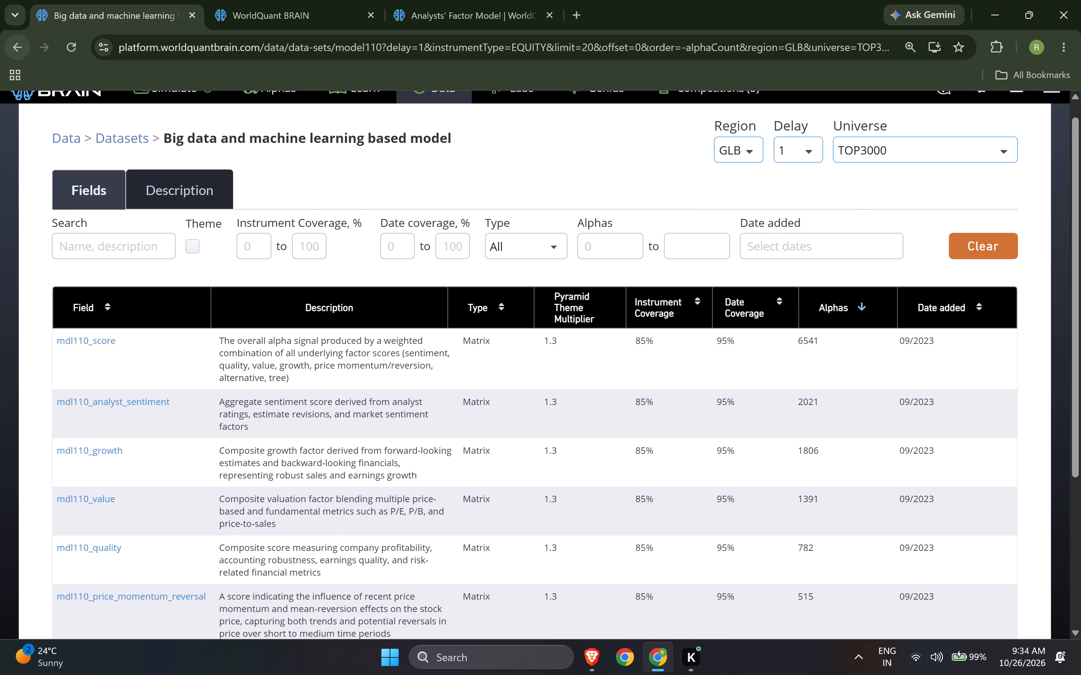
{"action": "left_click", "coordinate": [17, 45]}
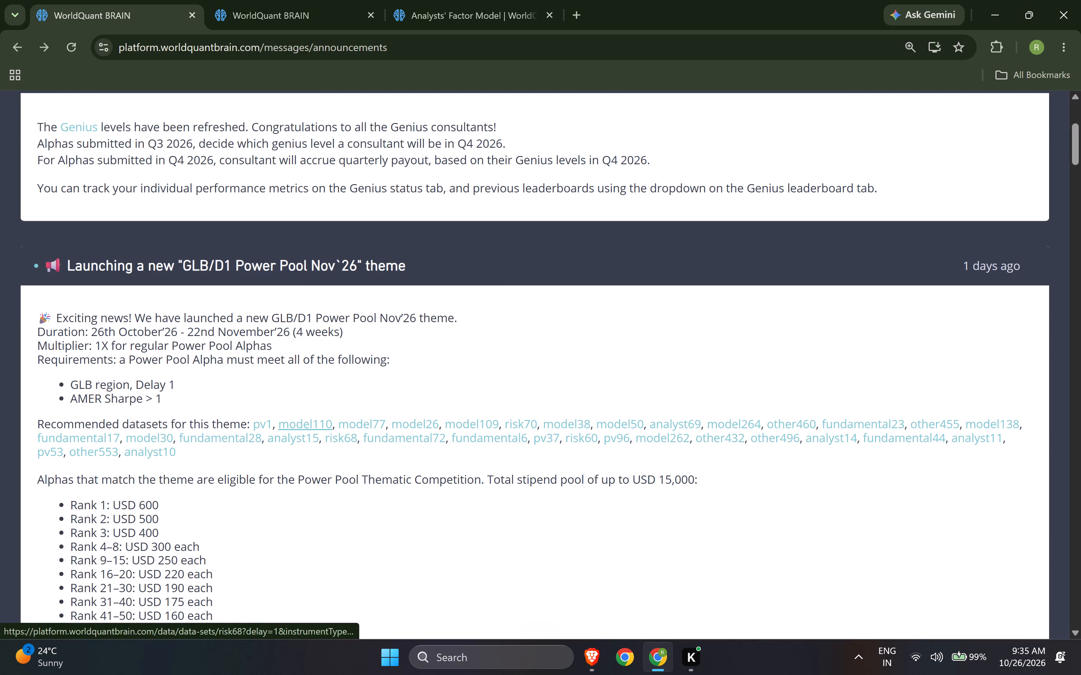
{"action": "left_click", "coordinate": [363, 427]}
{"action": "left_click", "coordinate": [600, 144]}
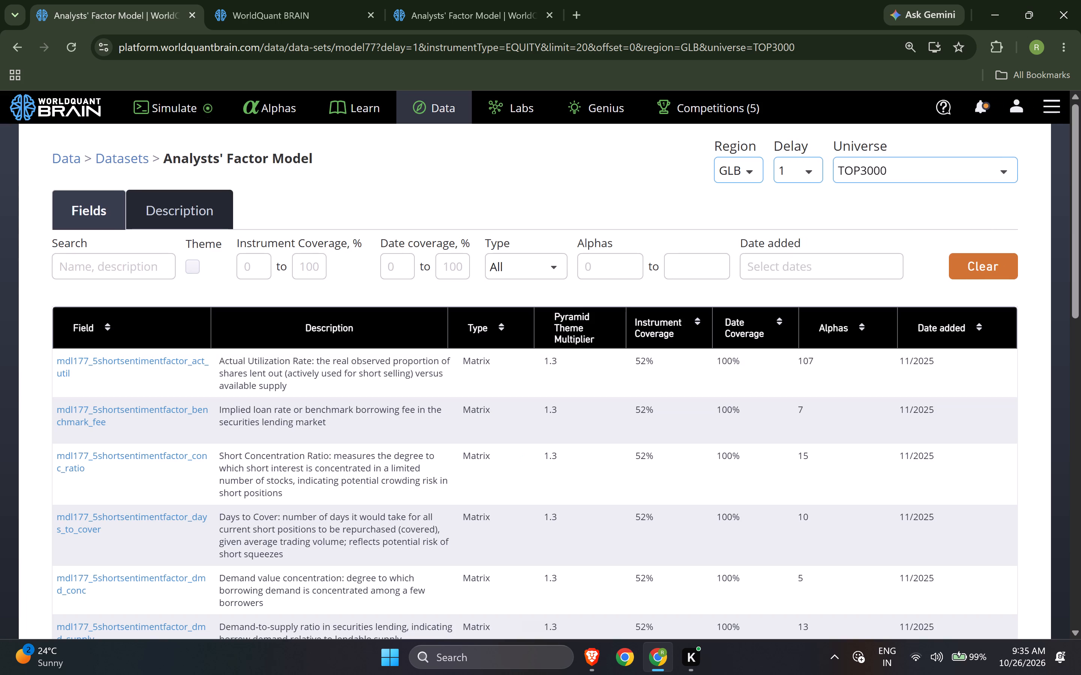
{"action": "left_click", "coordinate": [858, 329]}
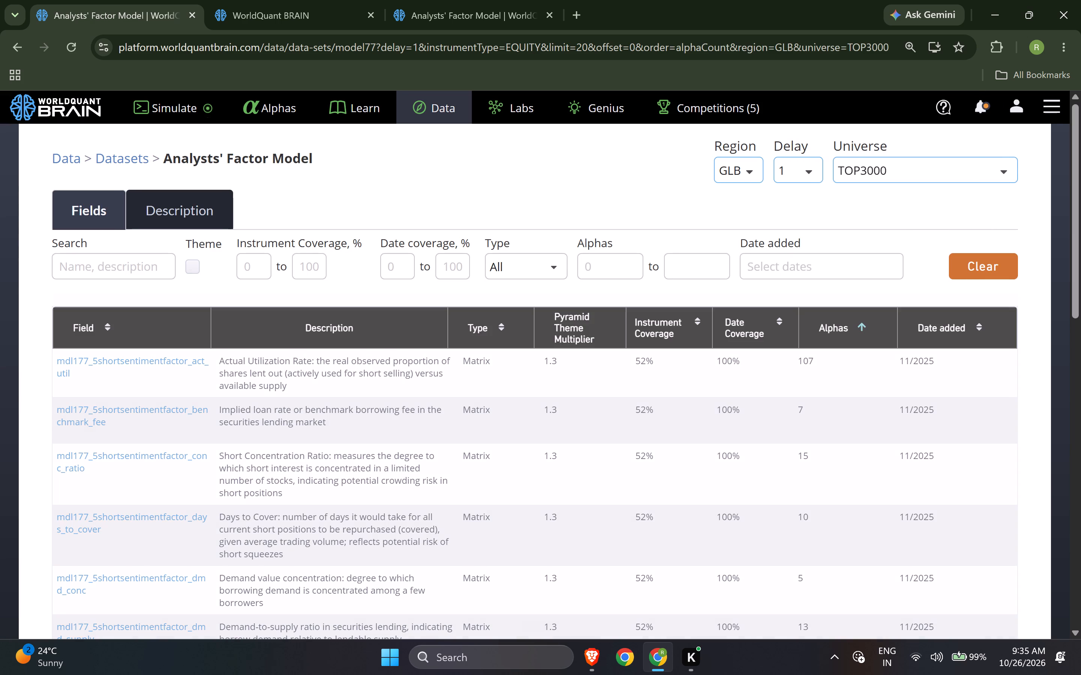
{"action": "left_click", "coordinate": [858, 329]}
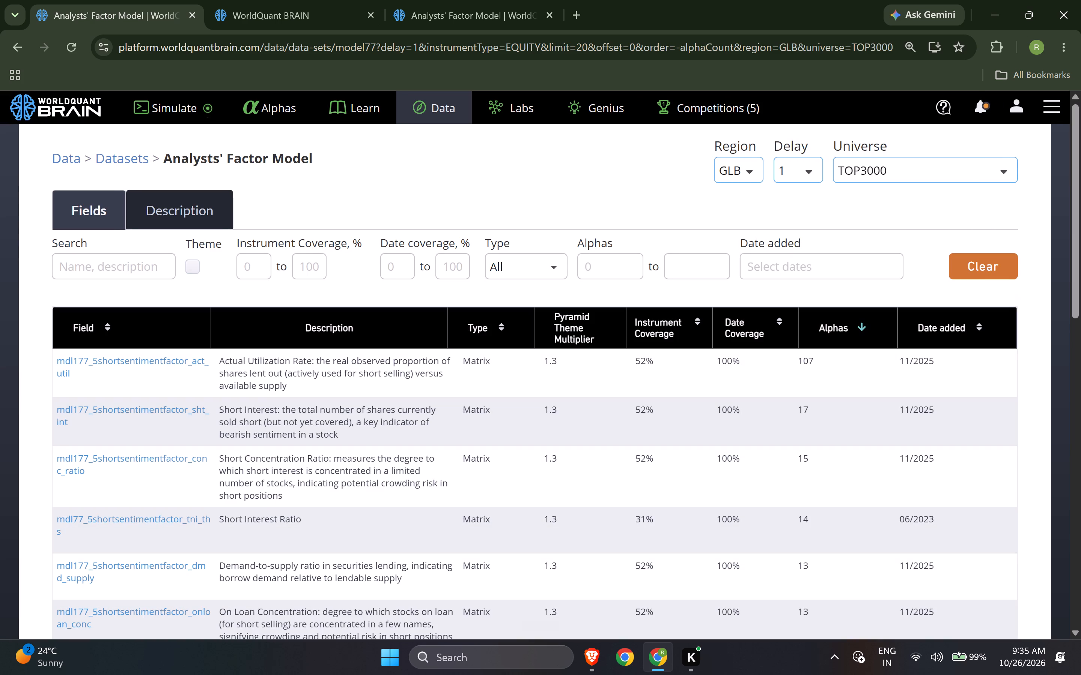
{"action": "scroll", "coordinate": [427, 522], "scroll_direction": "down", "scroll_amount": 7}
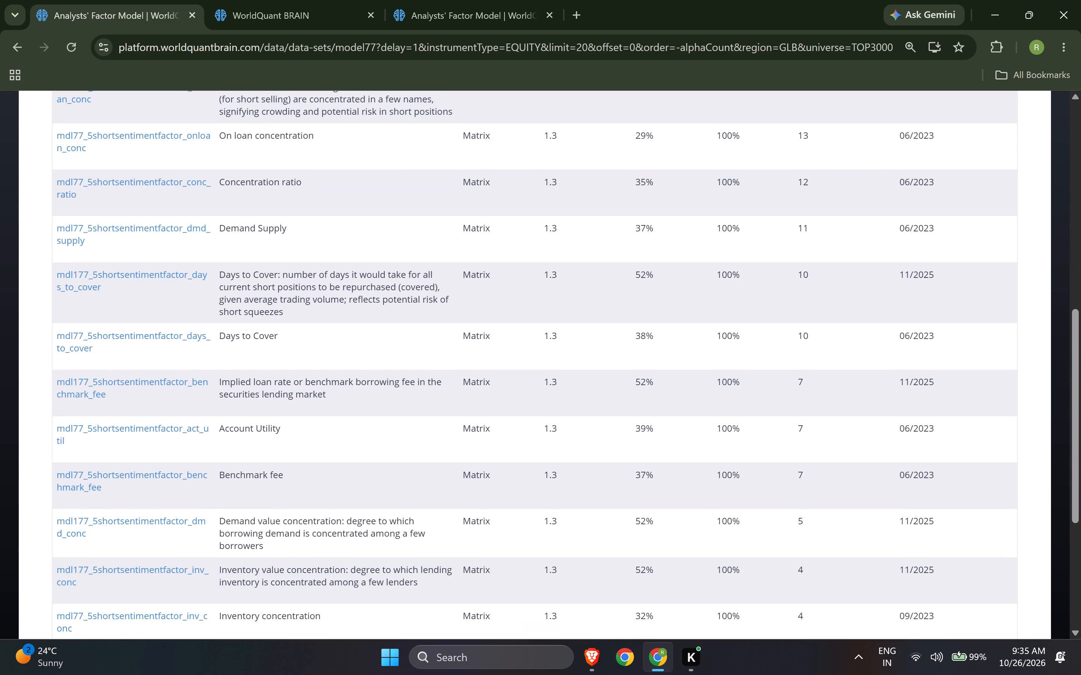
Return to the recommended datasets list in the GLB/D1 Power Pool Nov'26 announcement.
{"action": "left_click", "coordinate": [2, 54]}
{"action": "scroll", "coordinate": [337, 466], "scroll_direction": "down", "scroll_amount": 1}
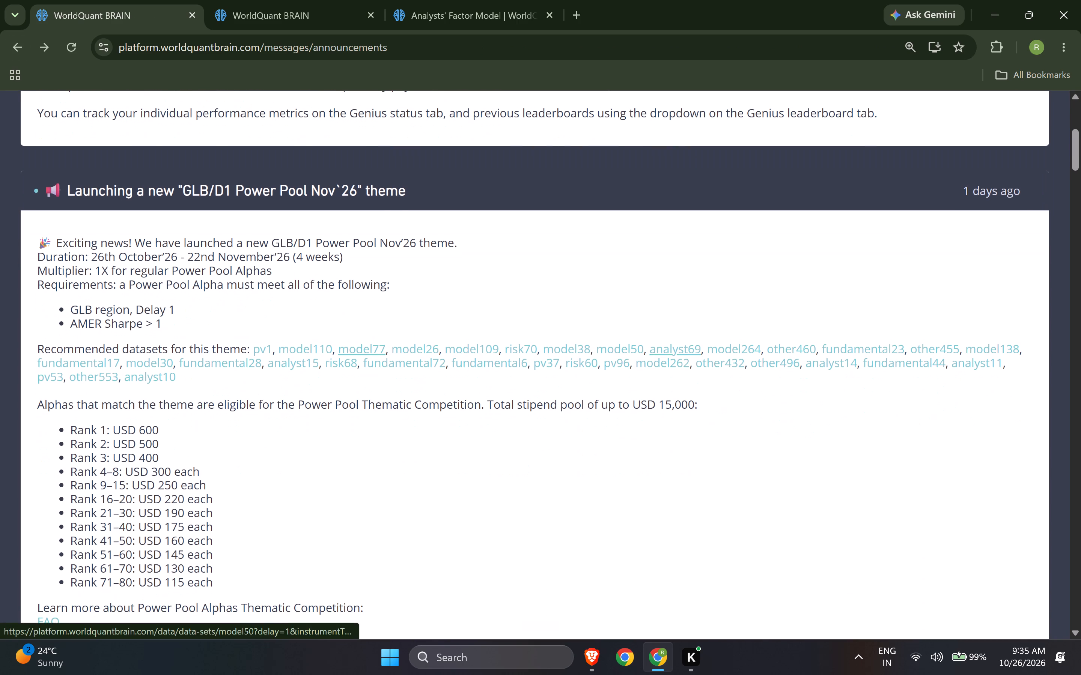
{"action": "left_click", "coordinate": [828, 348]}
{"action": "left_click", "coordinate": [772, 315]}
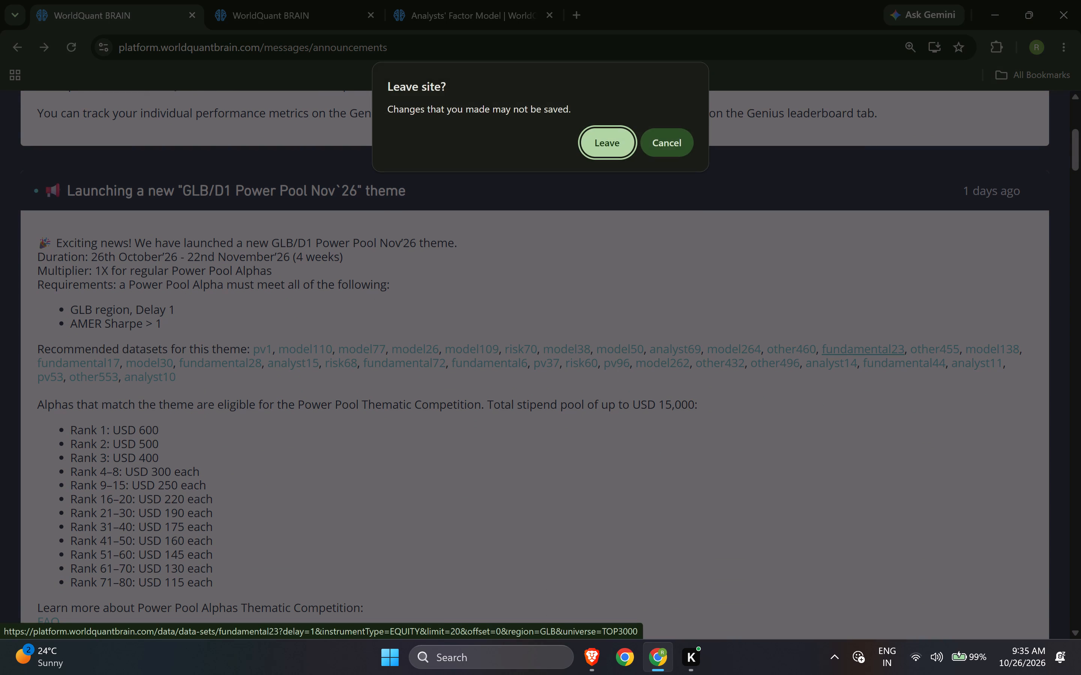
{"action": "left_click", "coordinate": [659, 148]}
Open the recommended analyst69 dataset and review its fields sorted by descending alpha count.
{"action": "left_click", "coordinate": [664, 349]}
{"action": "left_click", "coordinate": [620, 174]}
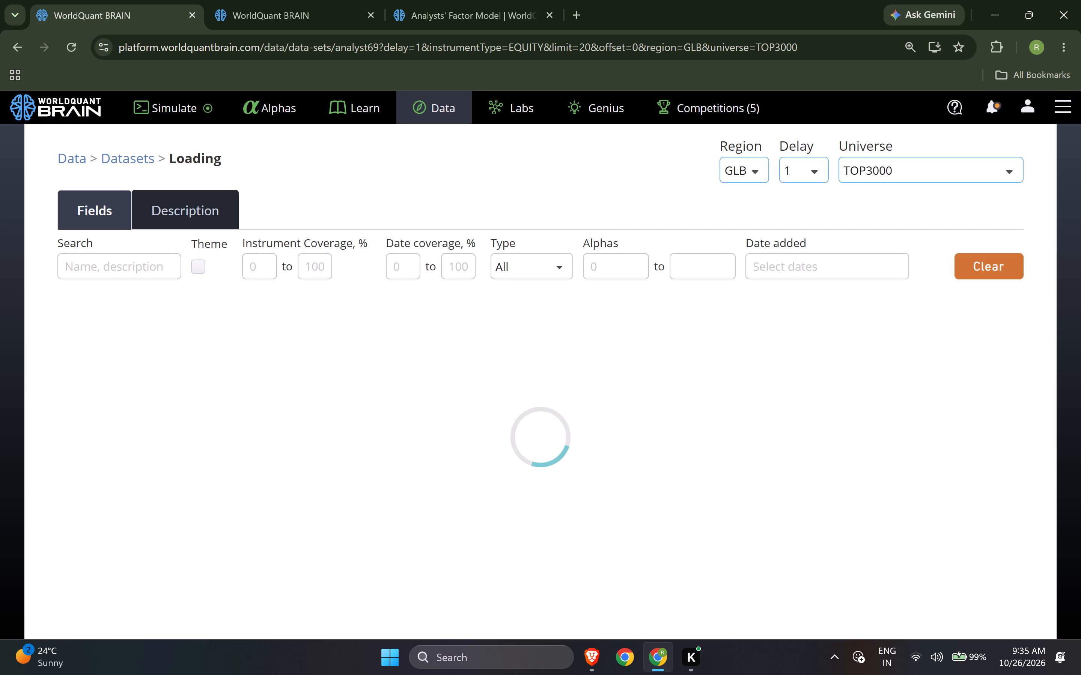
{"action": "left_click", "coordinate": [838, 325]}
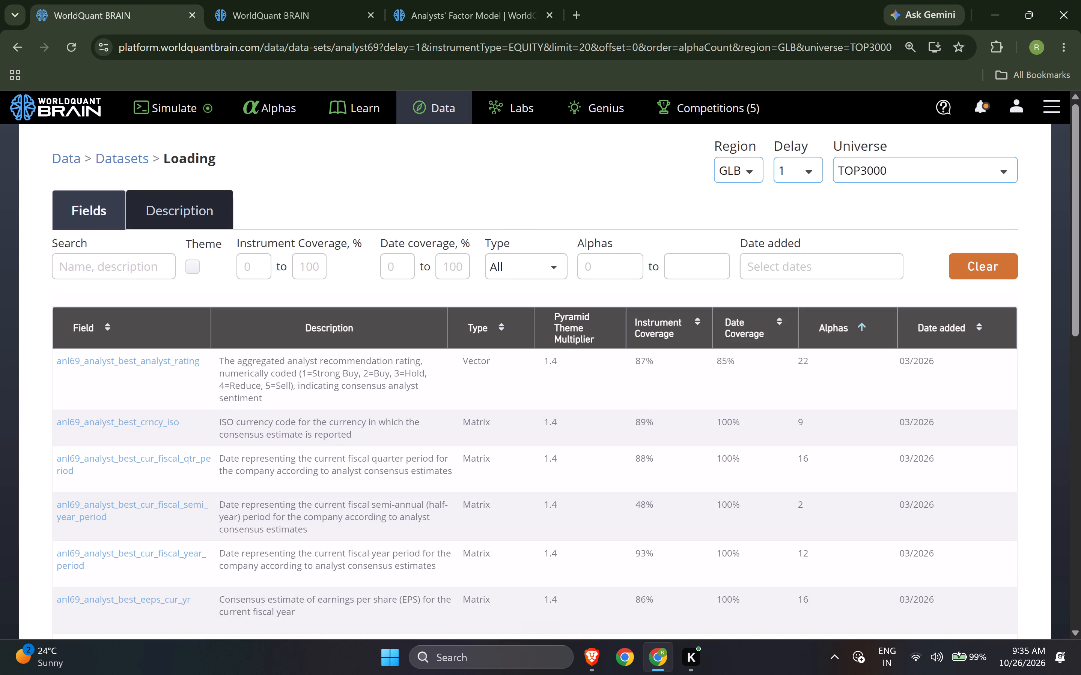
{"action": "left_click", "coordinate": [838, 325]}
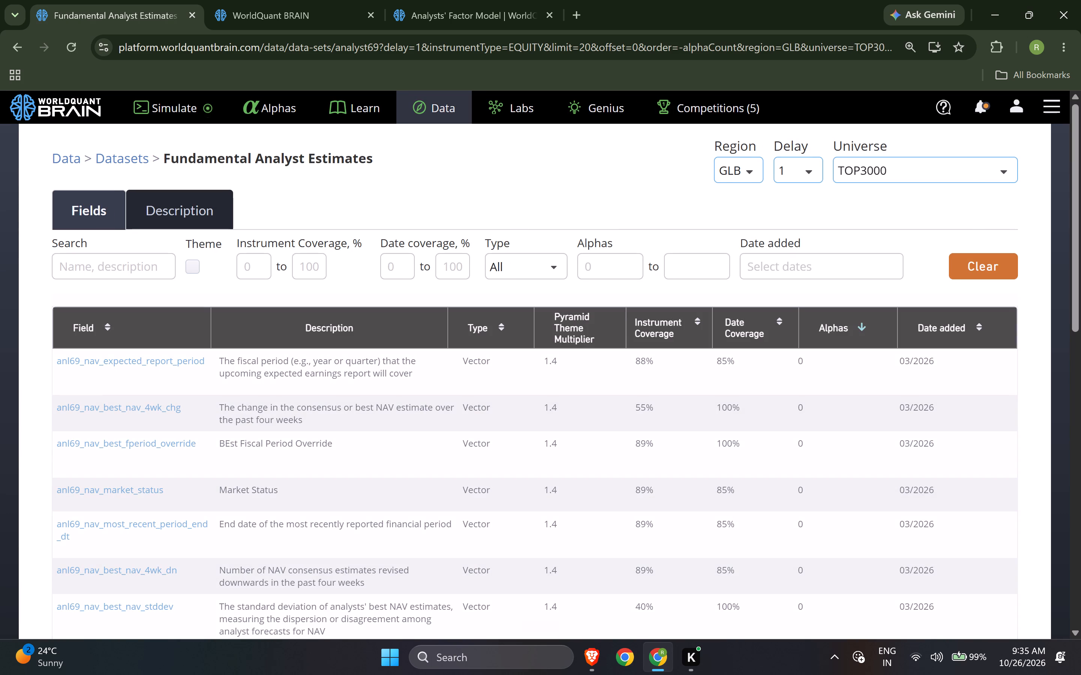
{"action": "scroll", "coordinate": [117, 466], "scroll_direction": "down", "scroll_amount": 3}
{"action": "scroll", "coordinate": [128, 495], "scroll_direction": "down", "scroll_amount": 5}
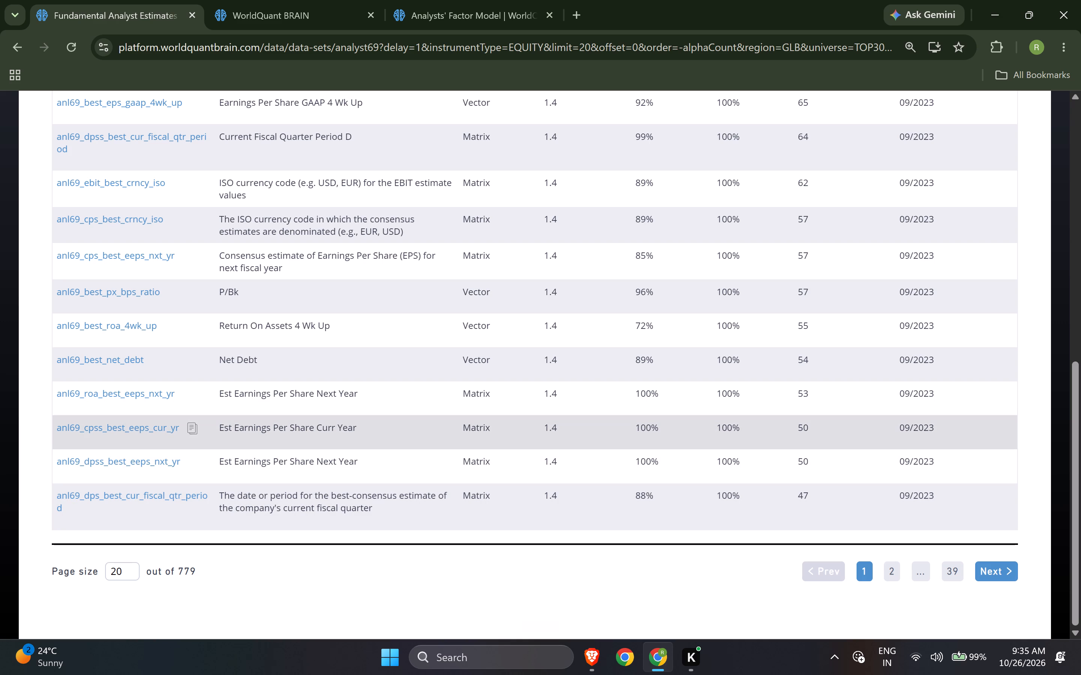
Copy the name of the analyst69 field anl69_cpss_best_eeps_cur_yr.
{"action": "left_click", "coordinate": [194, 430]}
{"action": "scroll", "coordinate": [278, 273], "scroll_direction": "up", "scroll_amount": 3}
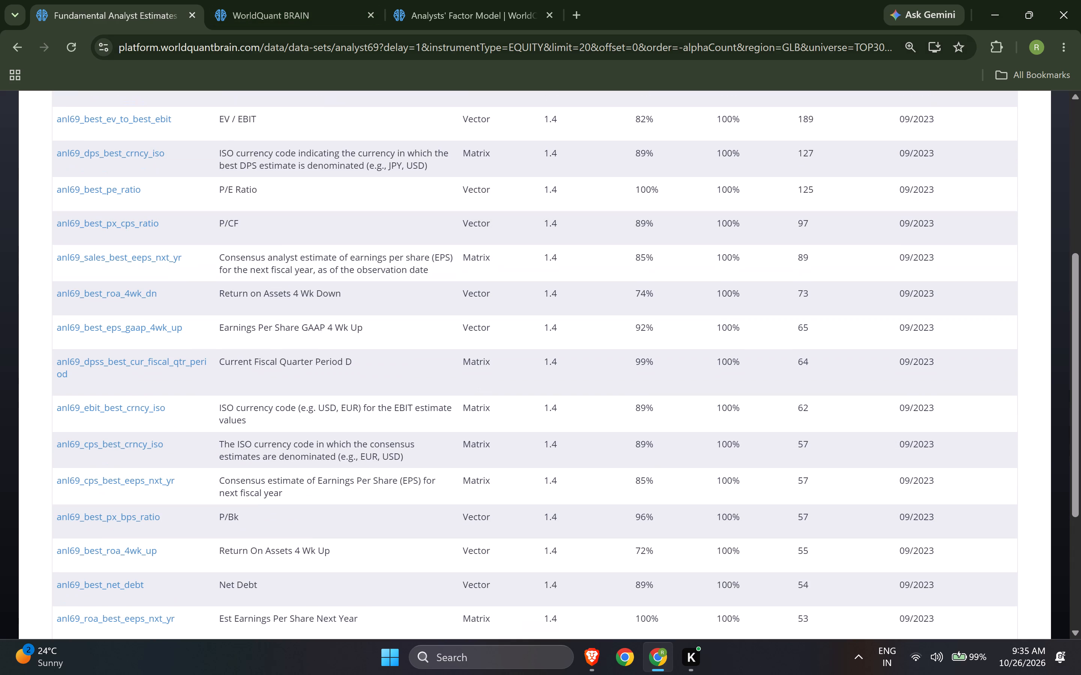
Open another Simulate page in a new browser tab from the analyst69 dataset page and switch to it.
{"action": "left_click", "coordinate": [343, 0]}
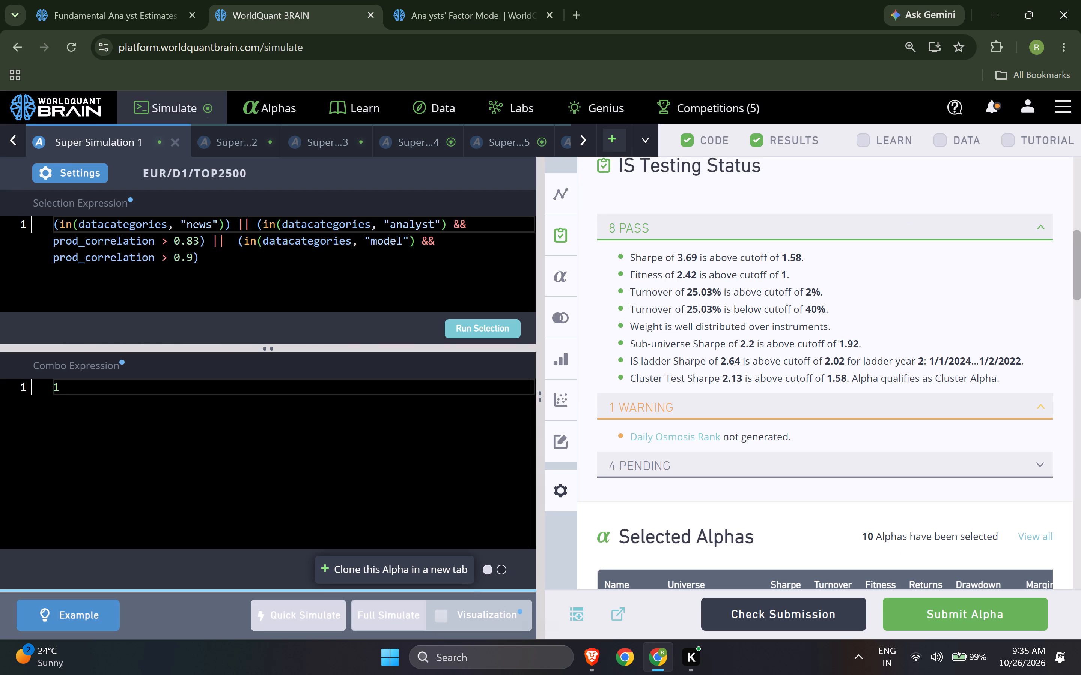
{"action": "left_click", "coordinate": [139, 6]}
{"action": "scroll", "coordinate": [560, 201], "scroll_direction": "up", "scroll_amount": 1}
{"action": "scroll", "coordinate": [144, 149], "scroll_direction": "up", "scroll_amount": 7}
{"action": "right_click", "coordinate": [201, 113]}
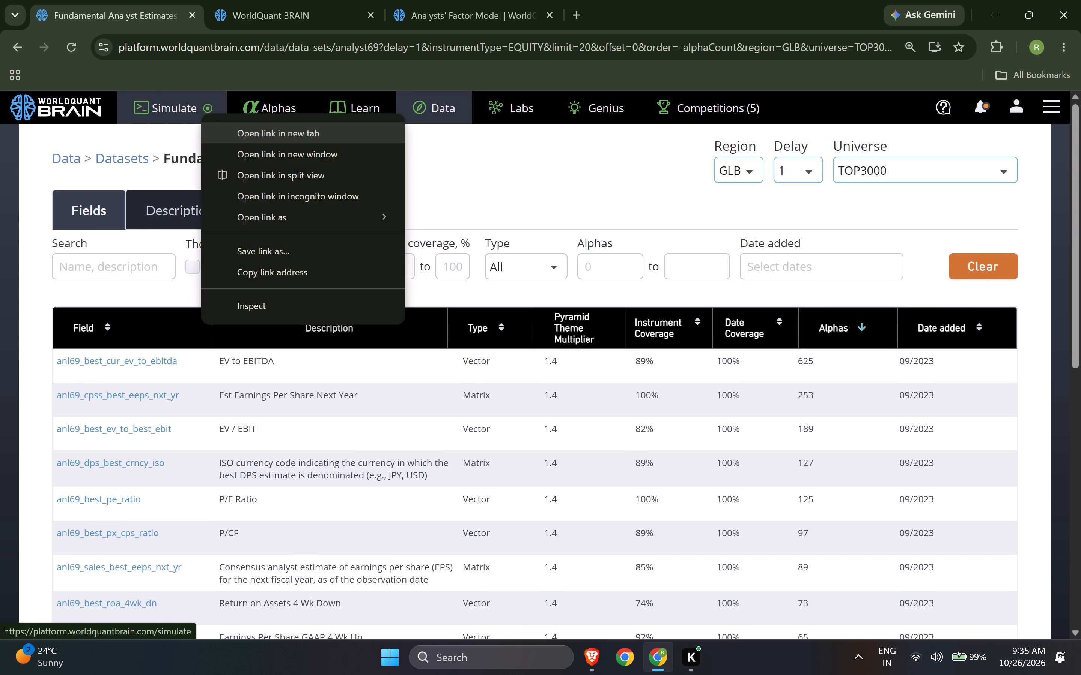
{"action": "left_click", "coordinate": [256, 131]}
{"action": "left_click", "coordinate": [293, 0]}
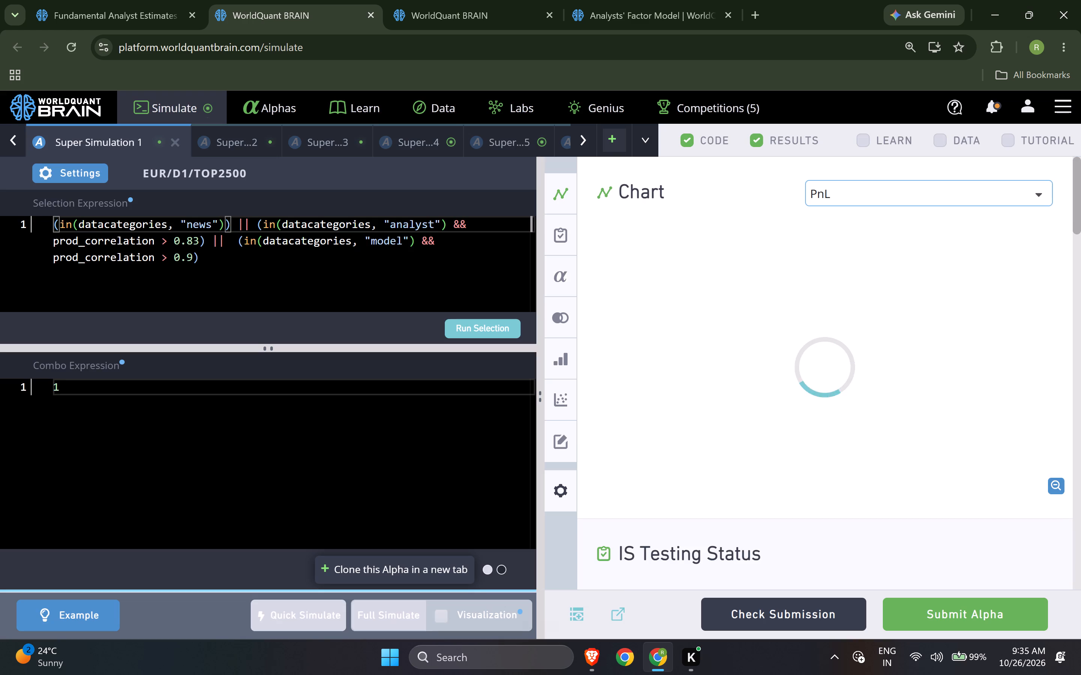
Close the super simulations on the new Simulate page and switch to a blank regular alpha simulation.
{"action": "scroll", "coordinate": [611, 325], "scroll_direction": "down", "scroll_amount": 3}
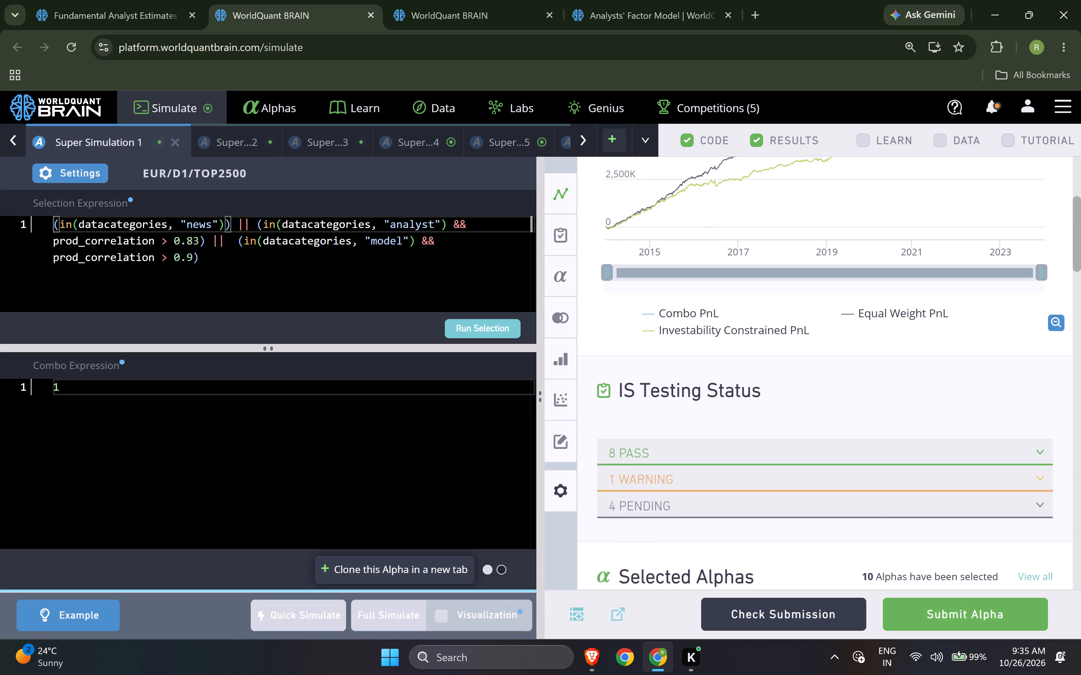
{"action": "left_click", "coordinate": [451, 1]}
{"action": "left_click", "coordinate": [284, 0]}
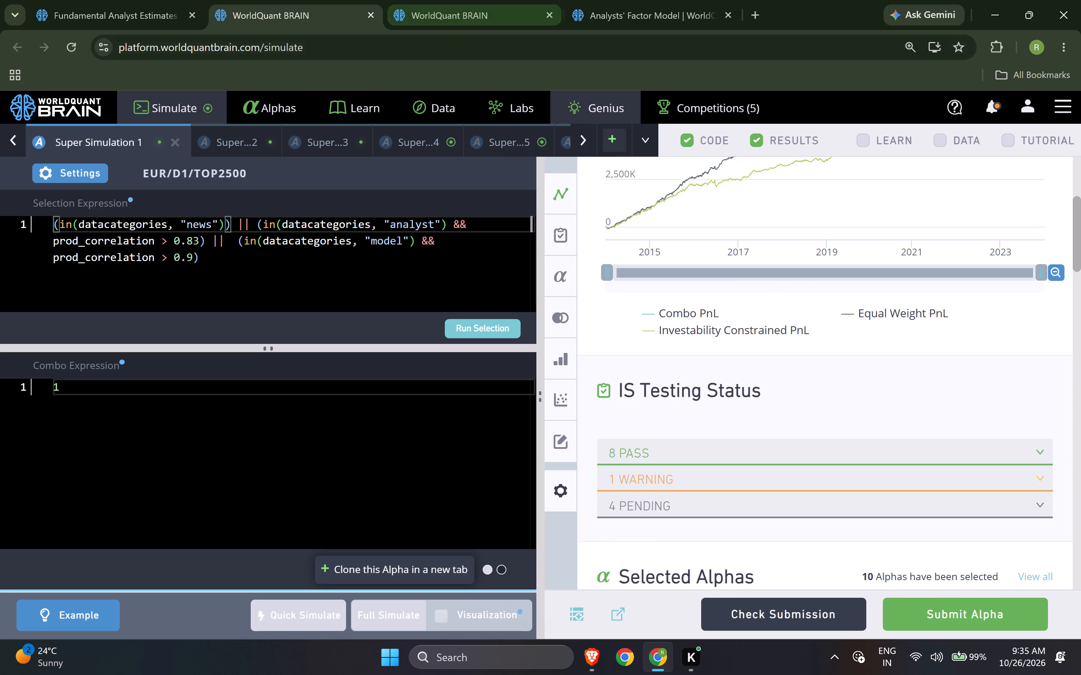
{"action": "left_click", "coordinate": [646, 145]}
{"action": "triple_click", "coordinate": [637, 174]}
{"action": "triple_click", "coordinate": [637, 174]}
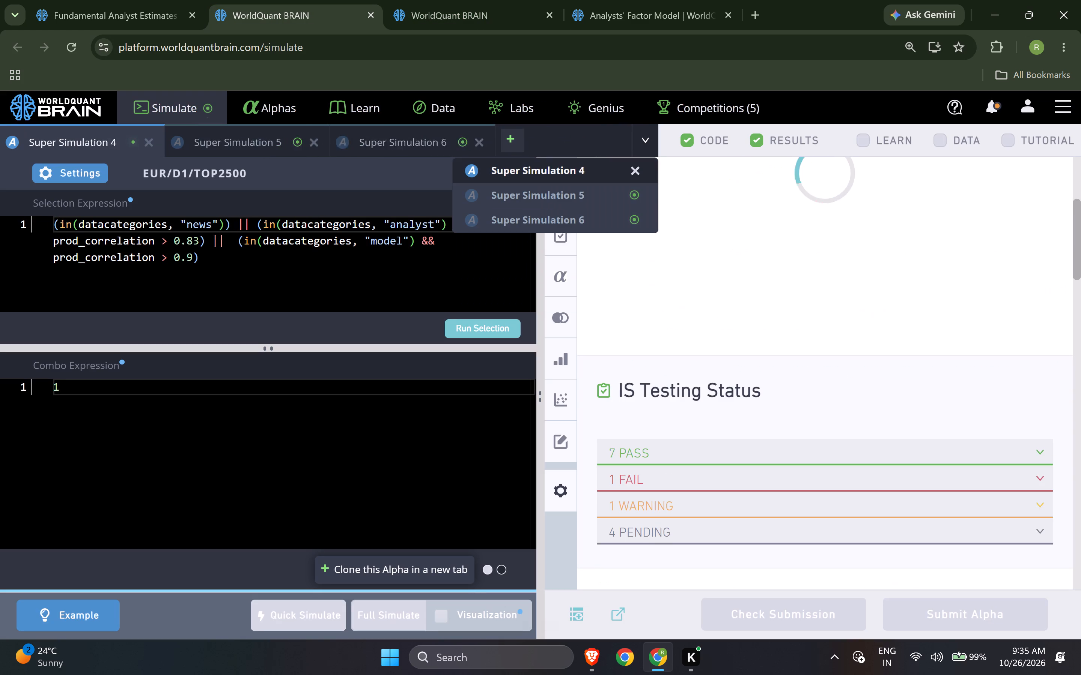
{"action": "left_click", "coordinate": [14, 144]}
{"action": "left_click", "coordinate": [103, 195]}
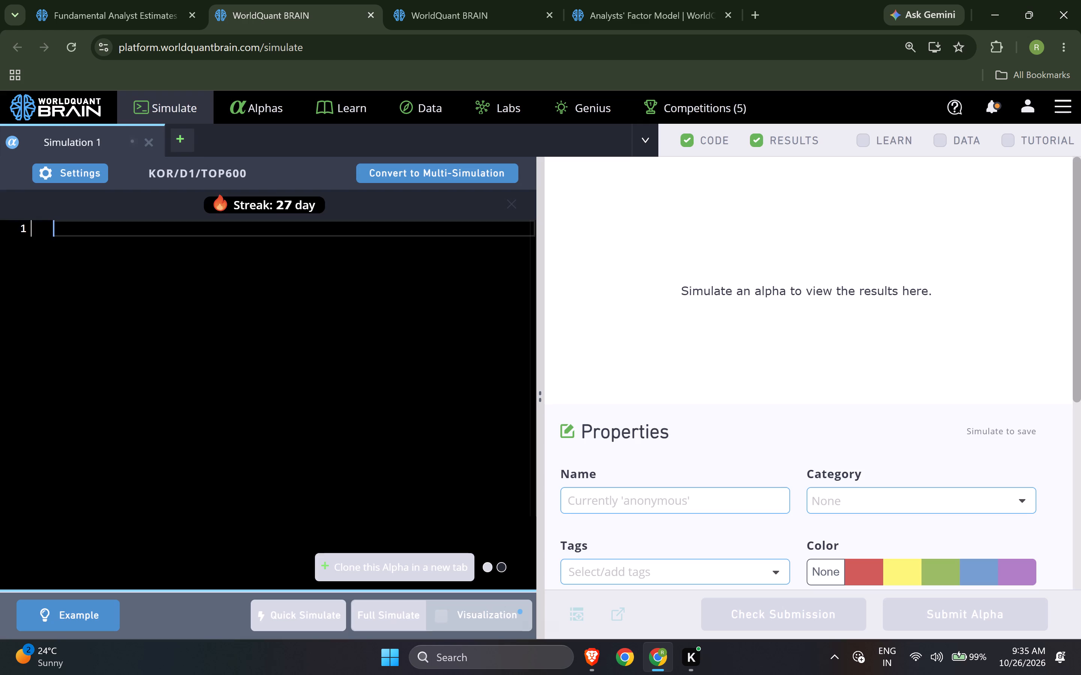
Write the alpha expression rank(ts_rank(anl69_cpss_best_eeps_cur_yr, 120)), checking the analyst69 field list along the way.
{"action": "left_click", "coordinate": [129, 279]}
{"action": "type", "text": "rank("}
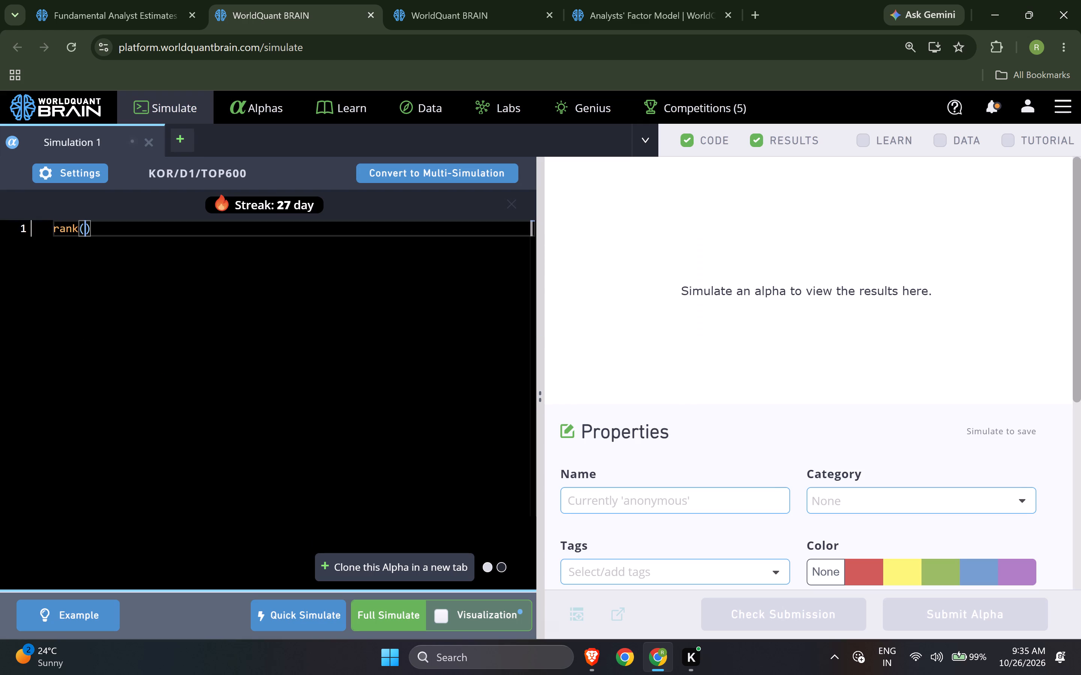
{"action": "type", "text": "ts_"}
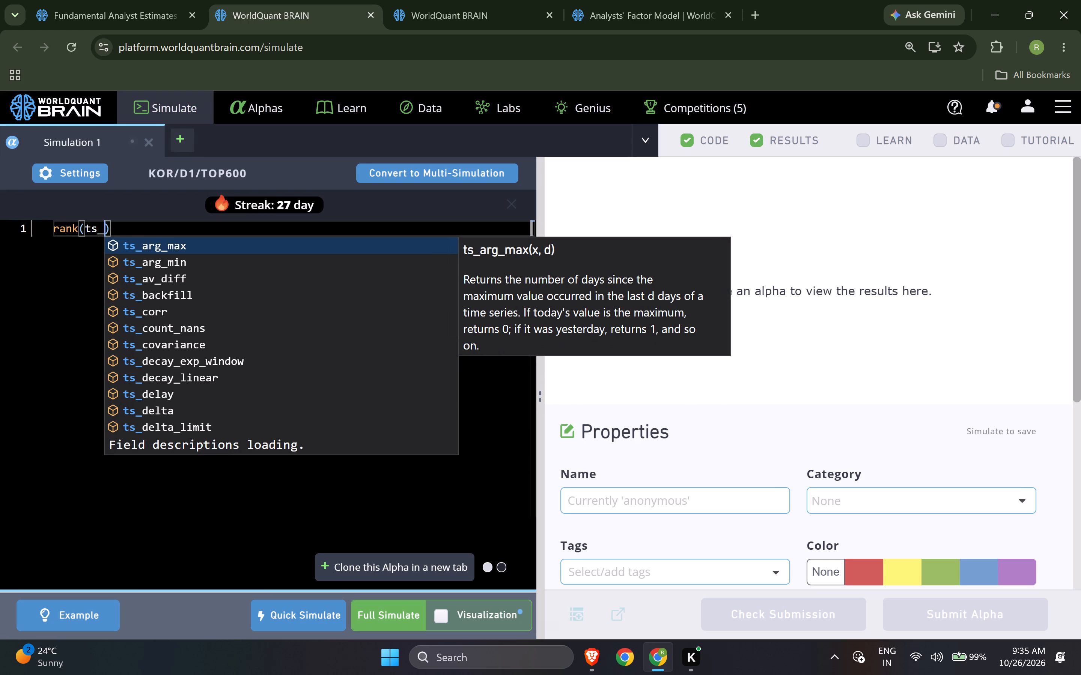
{"action": "type", "text": "rank("}
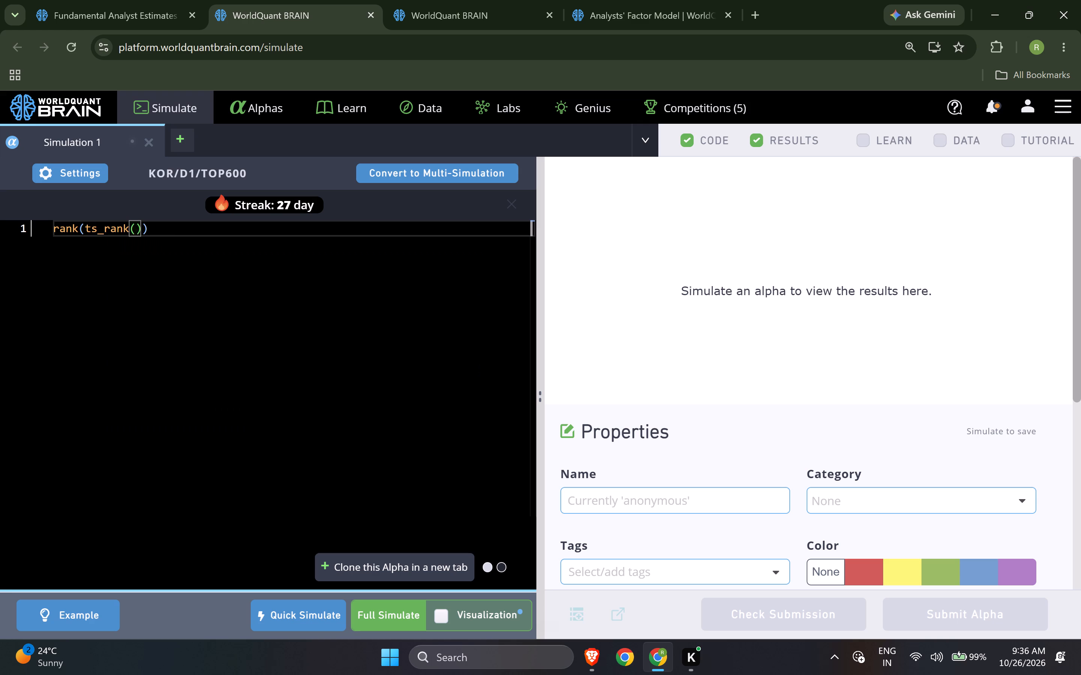
{"action": "key", "text": "ctrl+v"}
{"action": "left_click", "coordinate": [156, 0]}
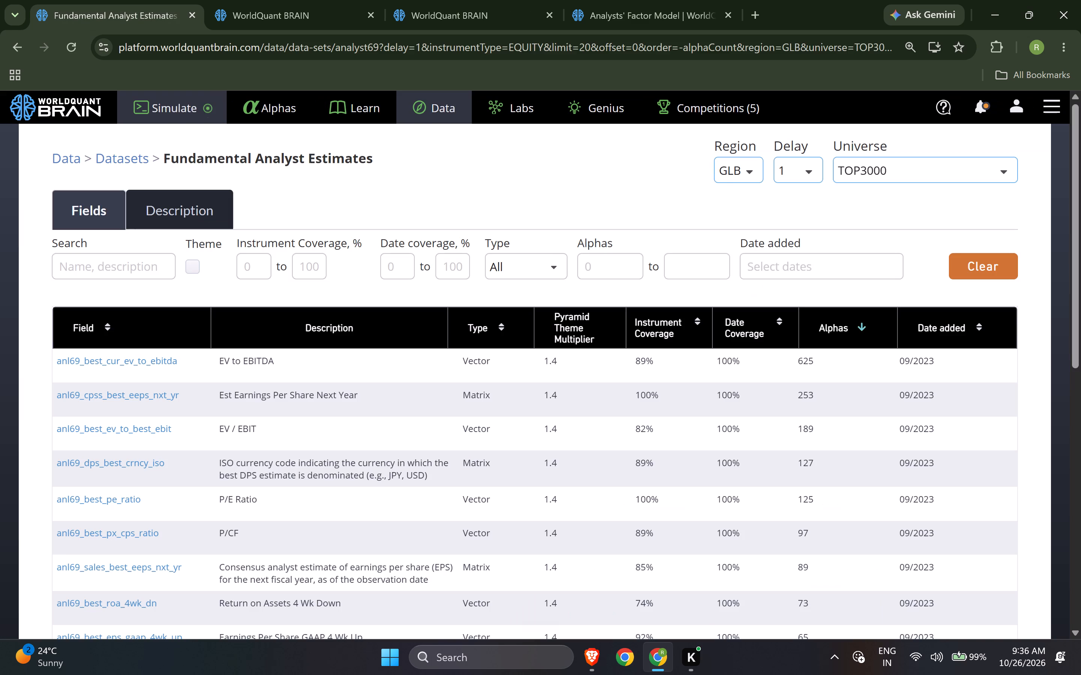
{"action": "scroll", "coordinate": [447, 280], "scroll_direction": "down", "scroll_amount": 7}
{"action": "scroll", "coordinate": [508, 450], "scroll_direction": "down", "scroll_amount": 2}
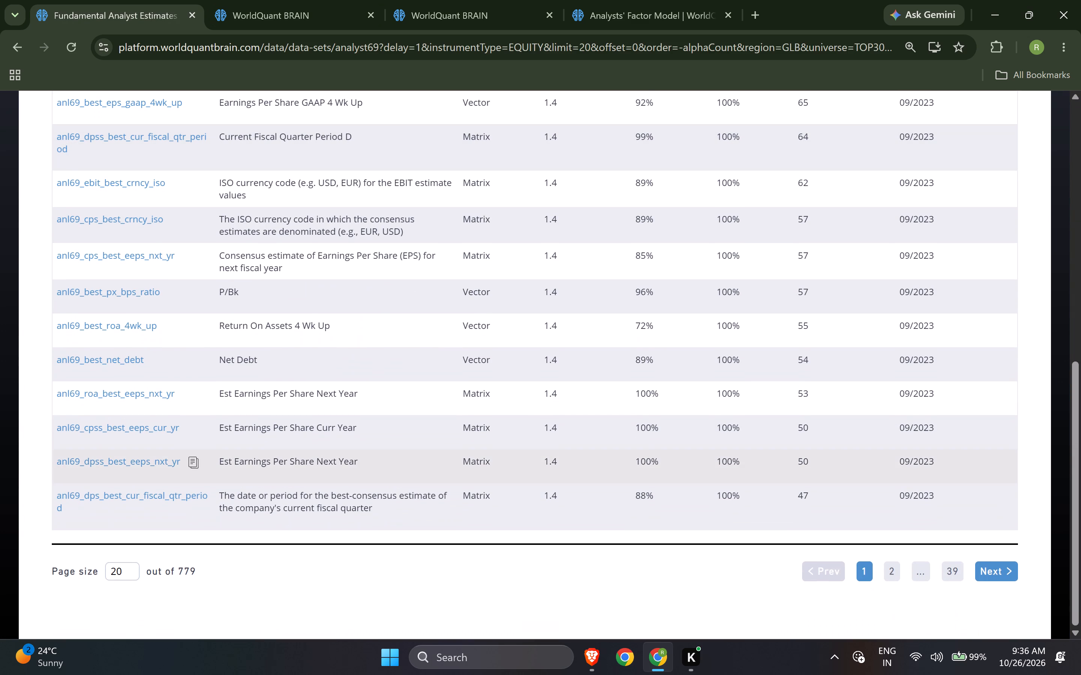
{"action": "left_click", "coordinate": [294, 0]}
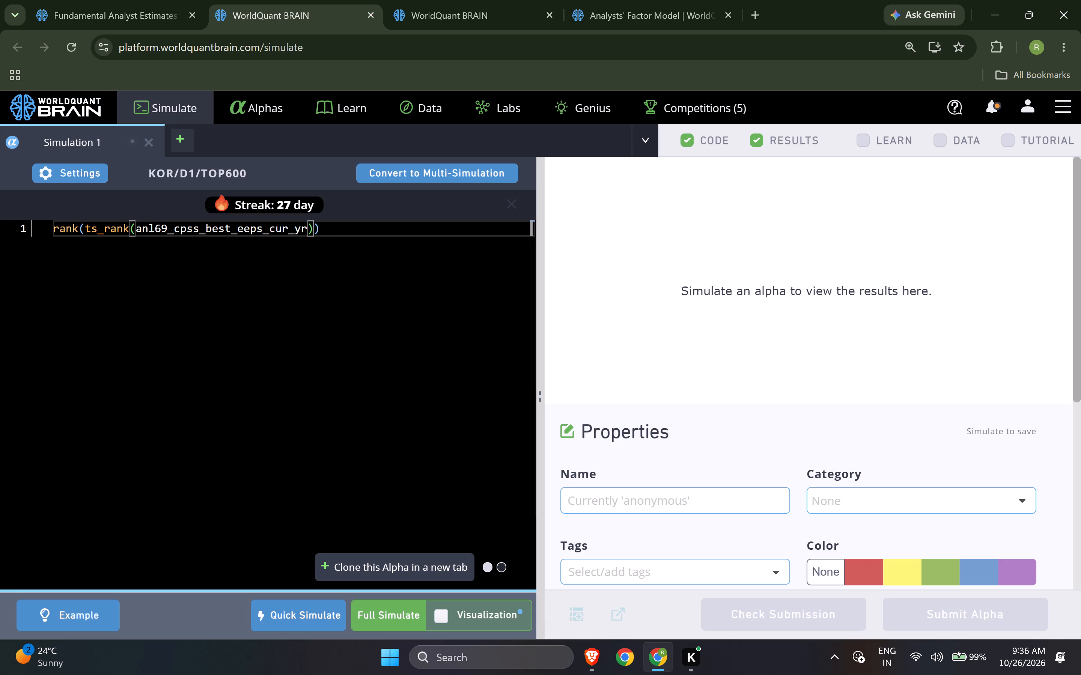
{"action": "type", "text": ", 120"}
Set the simulation region to GLB, apply the settings, and run a full simulation of the ts_rank alpha.
{"action": "left_click", "coordinate": [64, 175]}
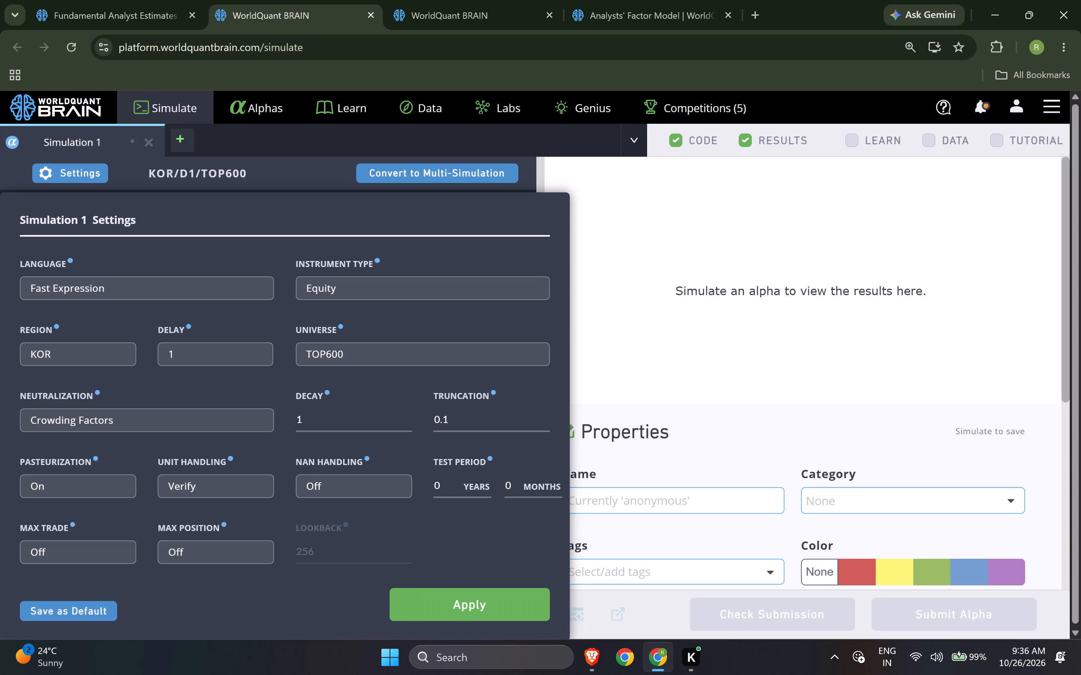
{"action": "left_click", "coordinate": [109, 366]}
{"action": "left_click", "coordinate": [60, 402]}
{"action": "left_click", "coordinate": [432, 594]}
{"action": "left_click", "coordinate": [392, 613]}
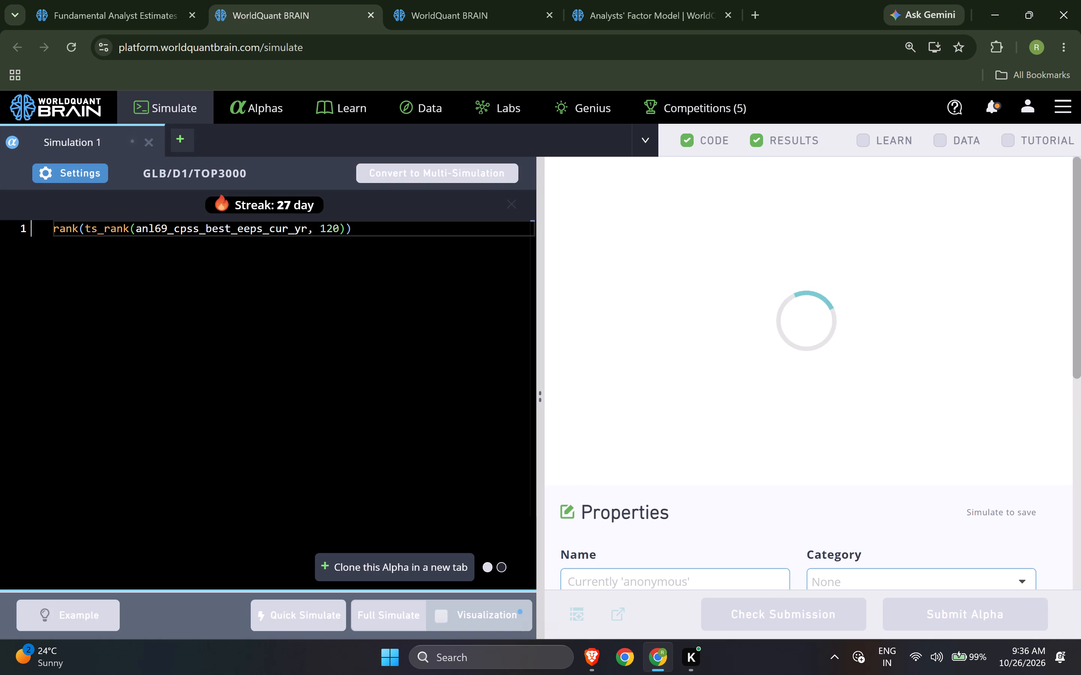
Clone the alpha into a new simulation, replace ts_rank with ts_scale, and run the full simulation.
{"action": "left_click", "coordinate": [410, 568]}
{"action": "double_click", "coordinate": [101, 235]}
{"action": "double_click", "coordinate": [113, 272]}
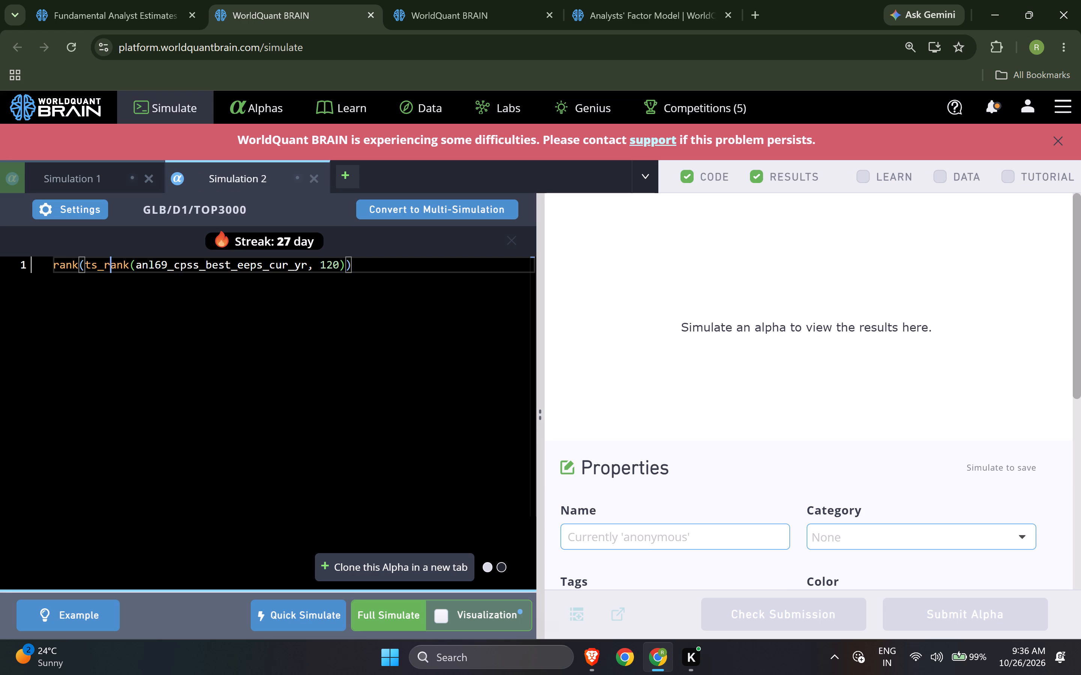
{"action": "double_click", "coordinate": [114, 265]}
{"action": "double_click", "coordinate": [113, 264]}
{"action": "type", "text": "ts"}
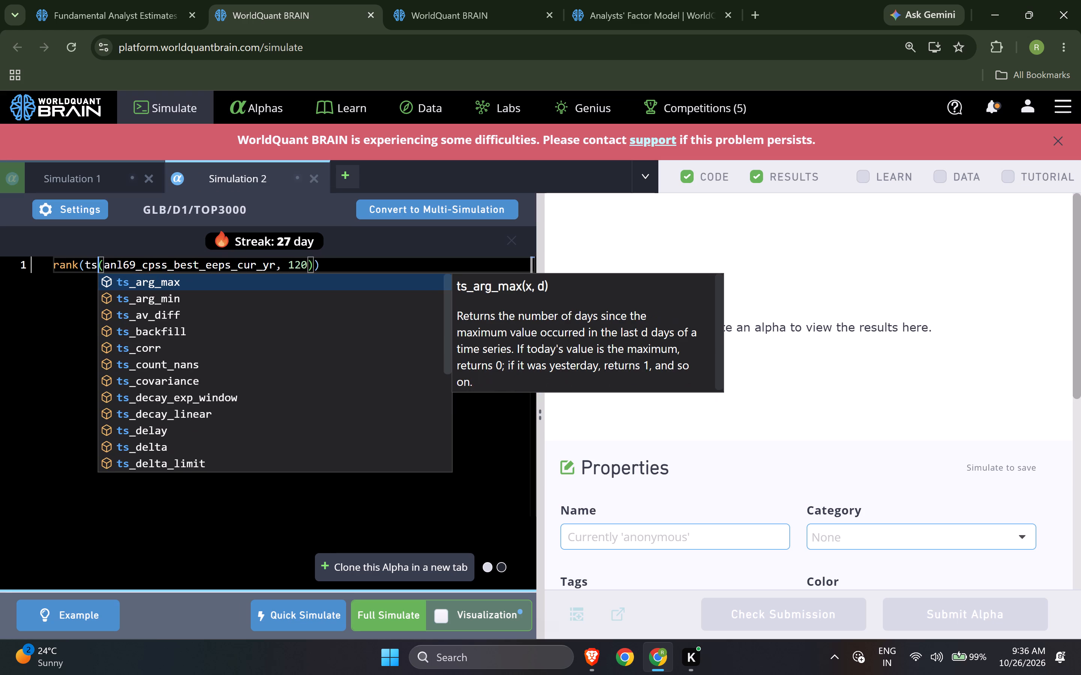
{"action": "type", "text": "_sc"}
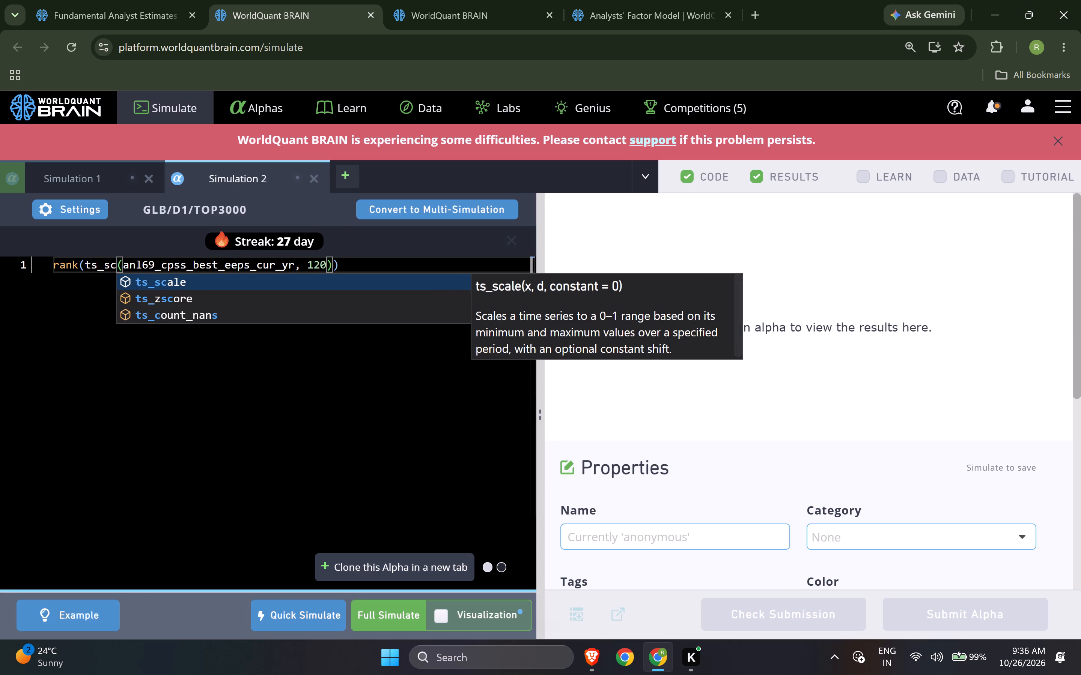
{"action": "key", "text": "Return"}
{"action": "left_click", "coordinate": [378, 612]}
Clone the ts_scale alpha into a new simulation, replace ts_scale with ts_backfill, and run the full simulation.
{"action": "left_click", "coordinate": [390, 568]}
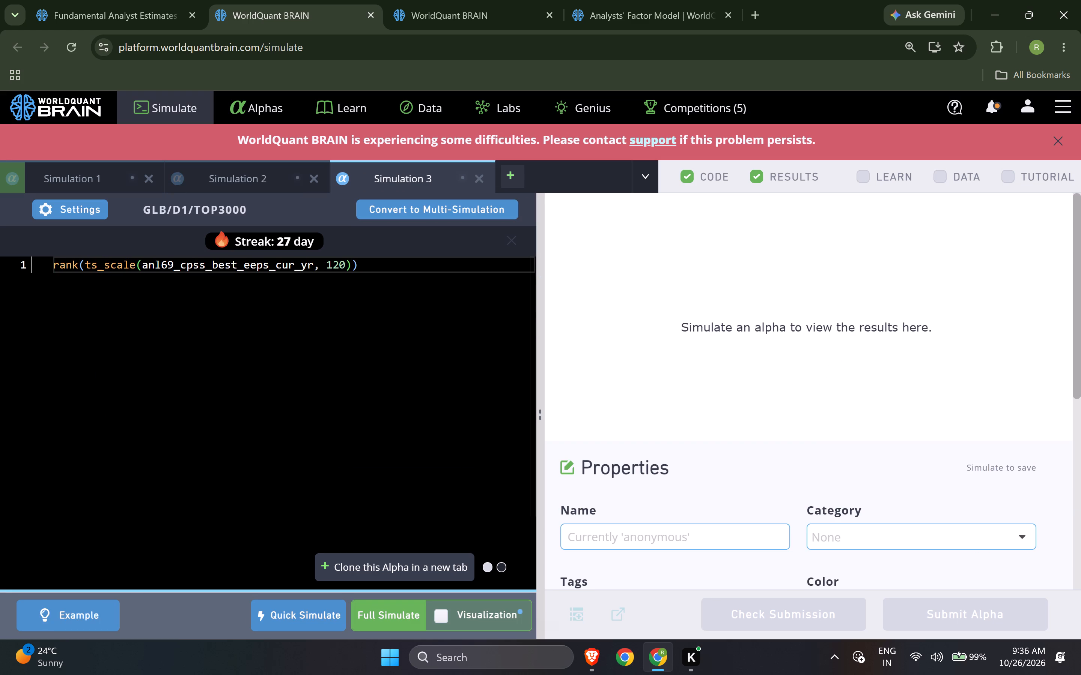
{"action": "double_click", "coordinate": [119, 269]}
{"action": "type", "text": "ts_b"}
{"action": "key", "text": "Return"}
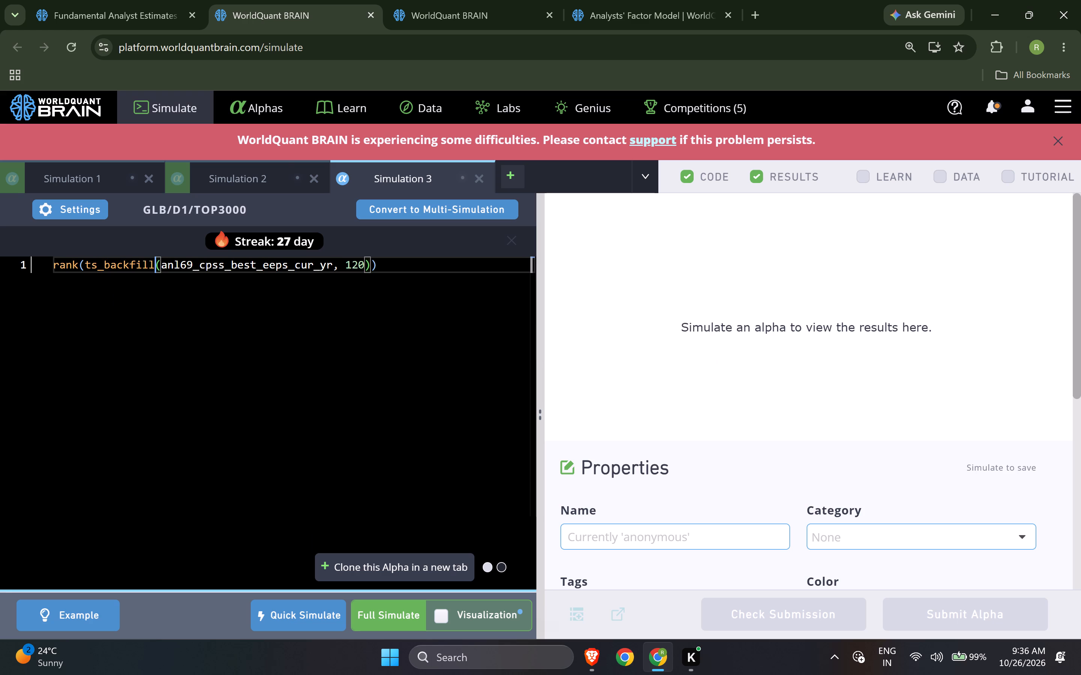
{"action": "left_click", "coordinate": [383, 618]}
Clone the ts_backfill alpha into a new simulation, replace ts_backfill with ts_av_diff, run the full simulation, and dismiss the error banner.
{"action": "left_click", "coordinate": [389, 559]}
{"action": "double_click", "coordinate": [120, 260]}
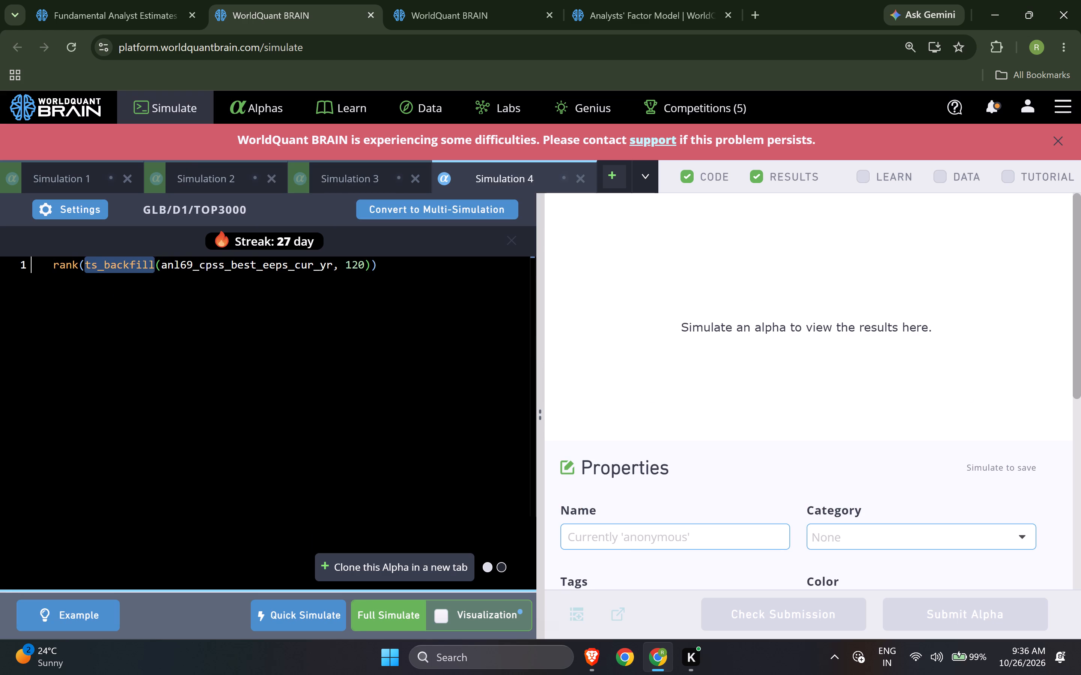
{"action": "type", "text": "ts_a"}
{"action": "key", "text": "v"}
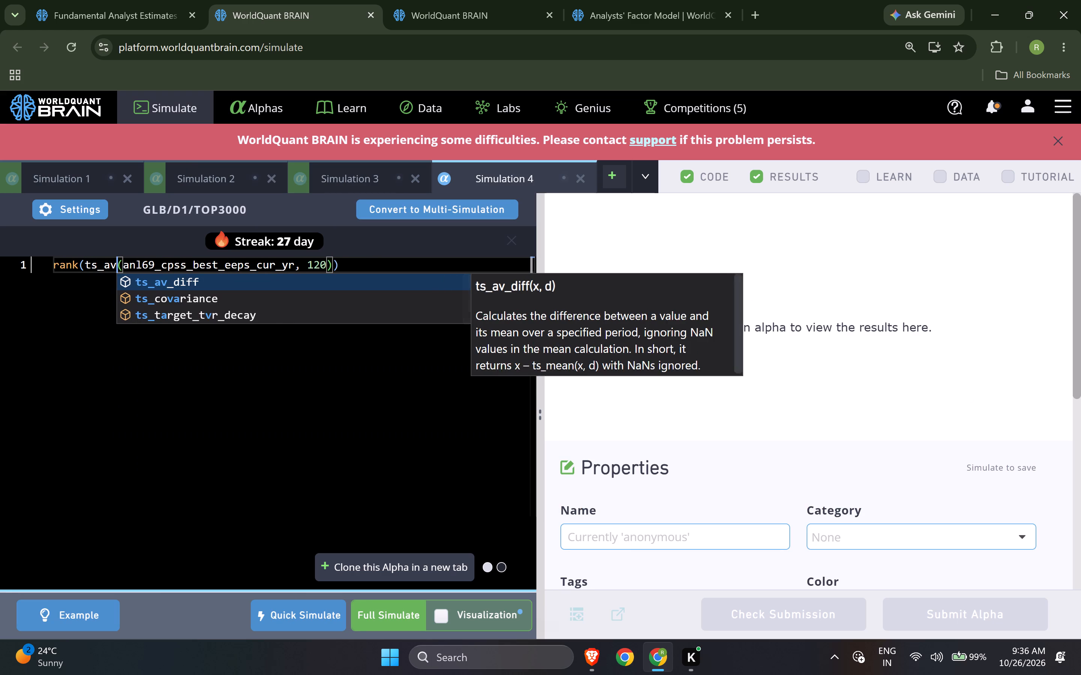
{"action": "key", "text": "Return"}
{"action": "left_click", "coordinate": [406, 615]}
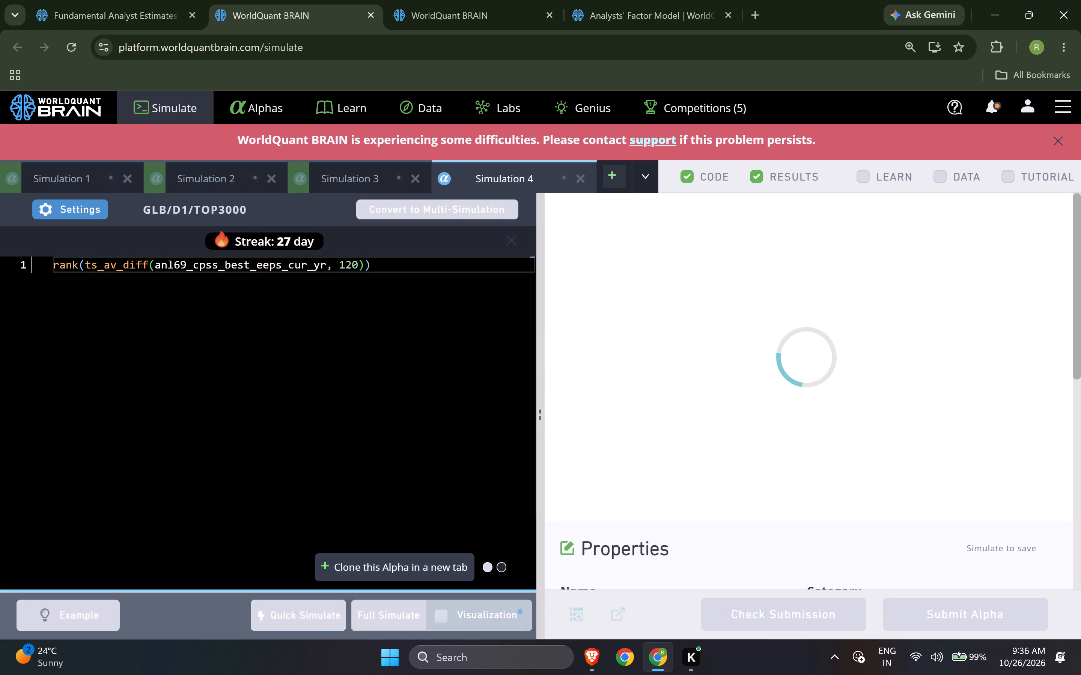
{"action": "left_click", "coordinate": [1060, 141]}
Compare the IS testing status and summary results across the EUR super simulations 6, 5, 4, 1 and 2.
{"action": "left_click", "coordinate": [441, 0]}
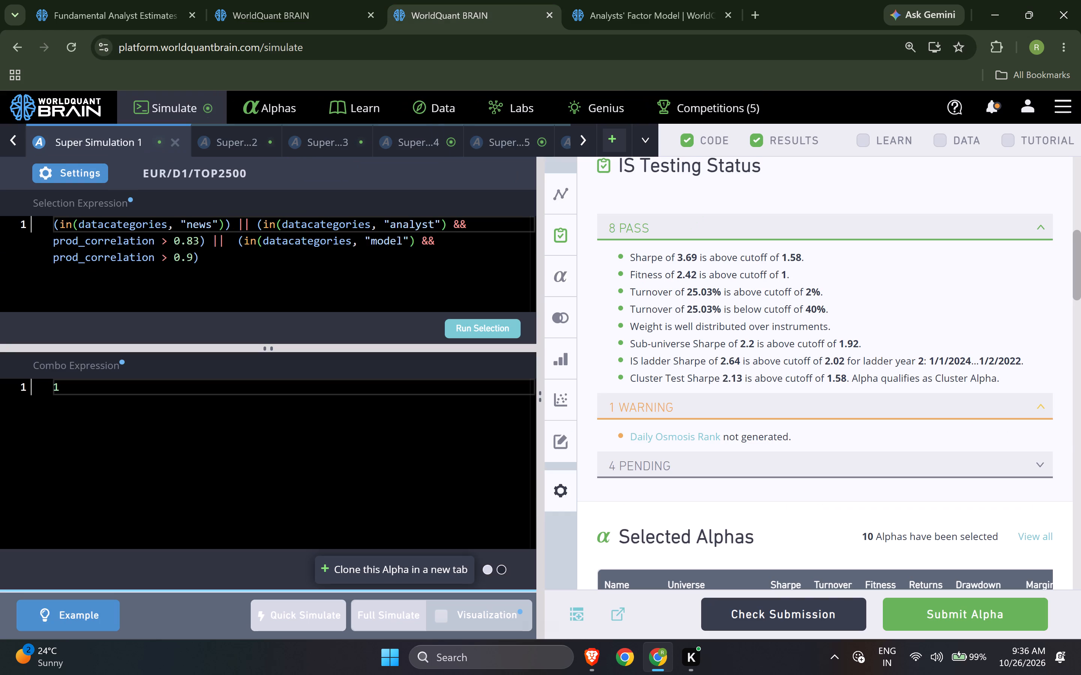
{"action": "left_click", "coordinate": [586, 136]}
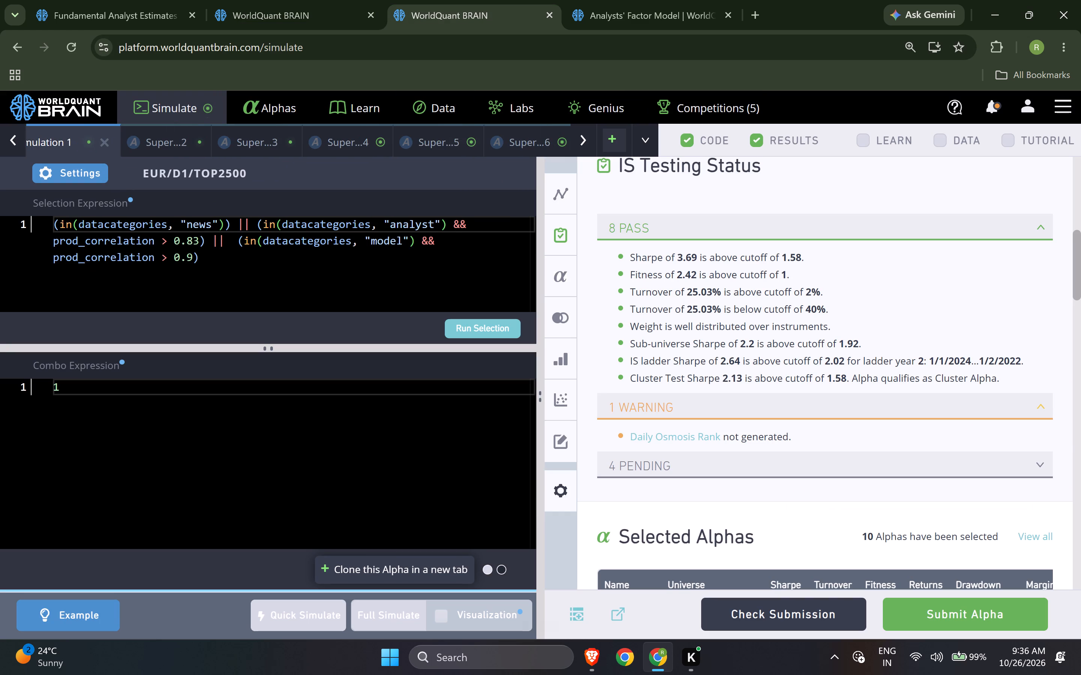
{"action": "left_click", "coordinate": [528, 147]}
{"action": "left_click", "coordinate": [655, 230]}
{"action": "left_click", "coordinate": [364, 143]}
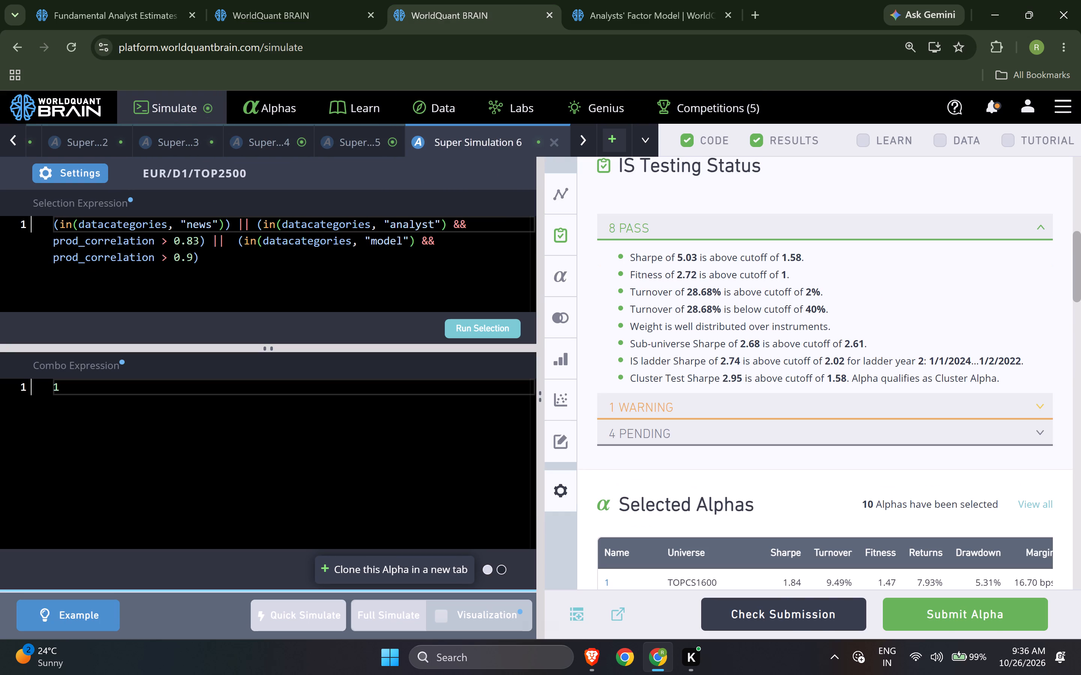
{"action": "left_click", "coordinate": [682, 212]}
{"action": "left_click", "coordinate": [684, 253]}
{"action": "left_click", "coordinate": [691, 230]}
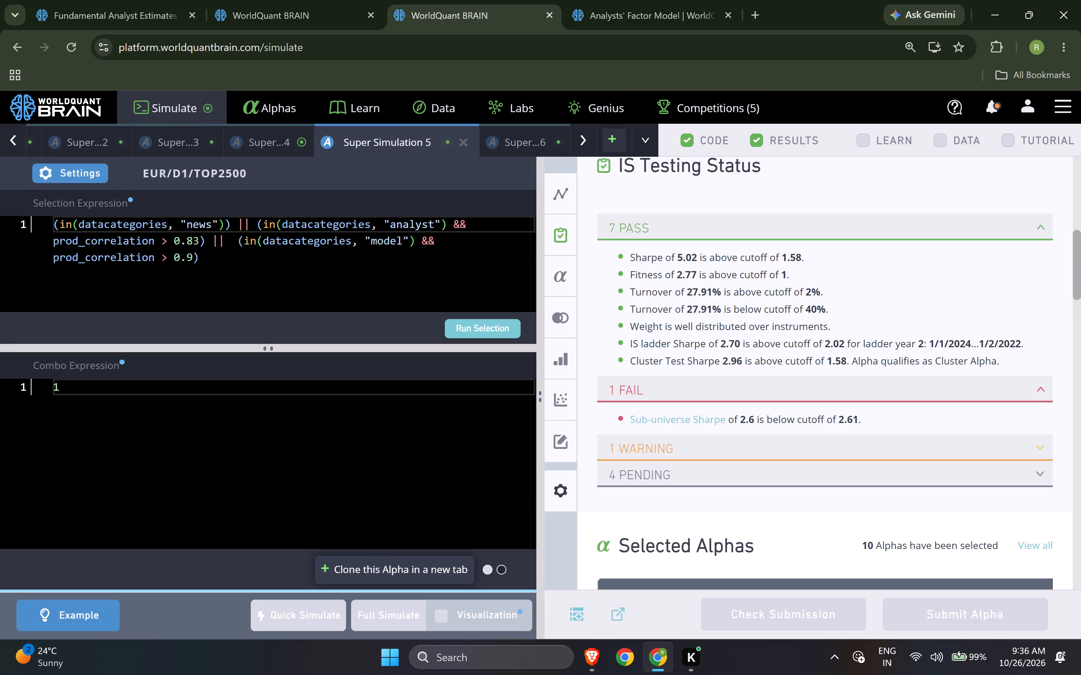
{"action": "left_click", "coordinate": [289, 142]}
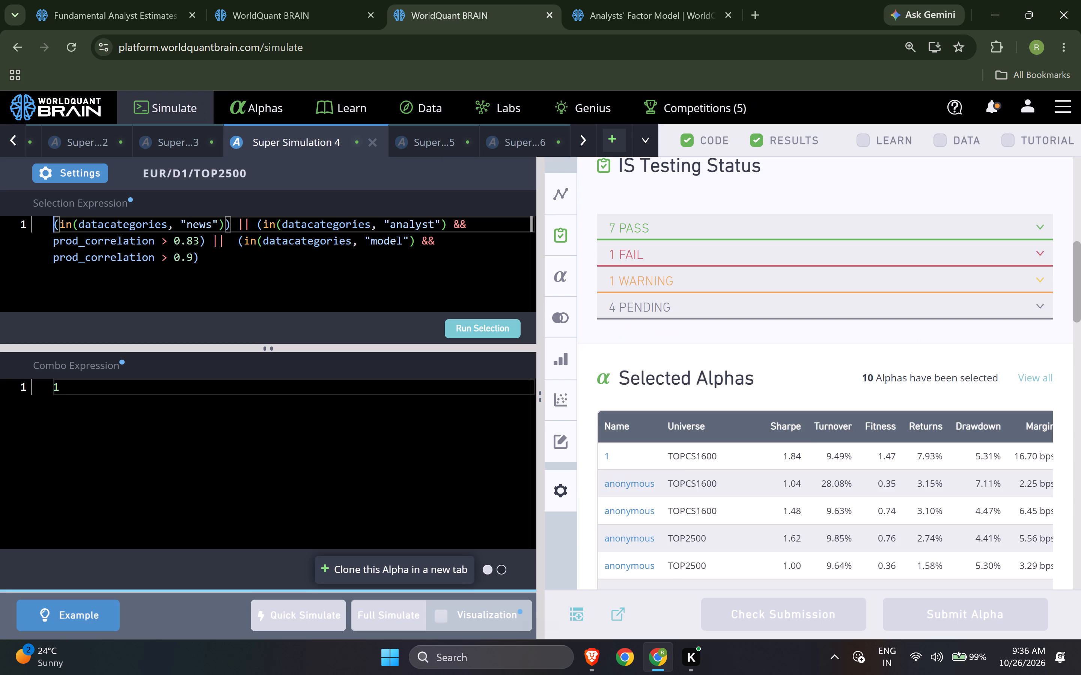
{"action": "left_click", "coordinate": [722, 249]}
{"action": "left_click", "coordinate": [735, 226]}
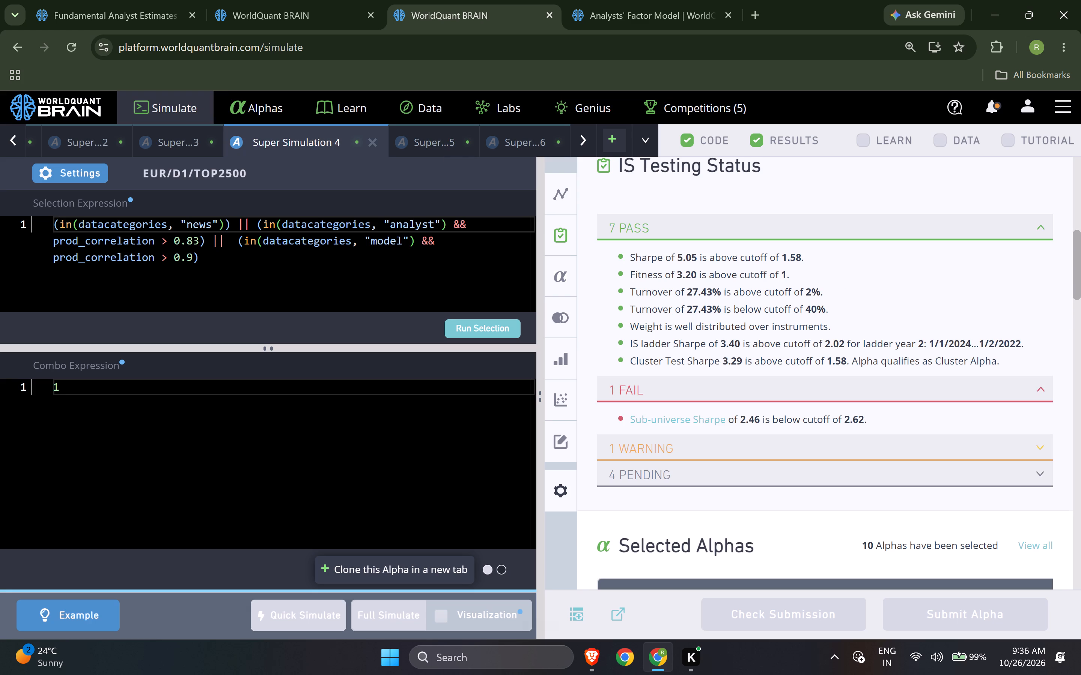
{"action": "left_click", "coordinate": [13, 132]}
{"action": "left_click", "coordinate": [65, 134]}
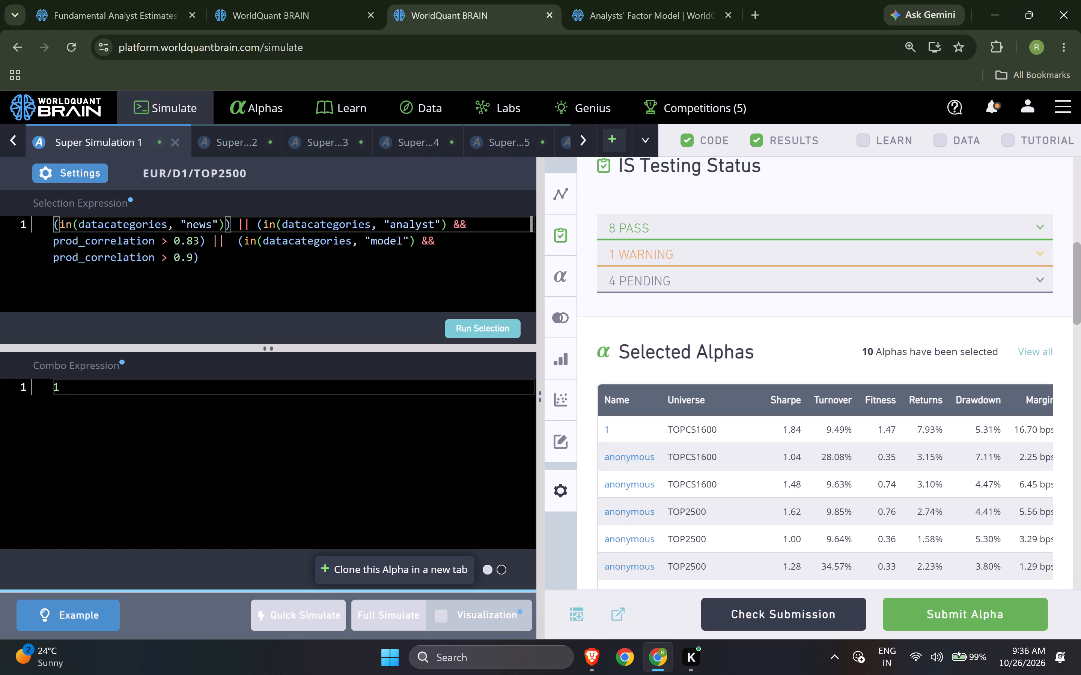
{"action": "scroll", "coordinate": [1057, 365], "scroll_direction": "down", "scroll_amount": 1}
{"action": "left_click", "coordinate": [256, 139]}
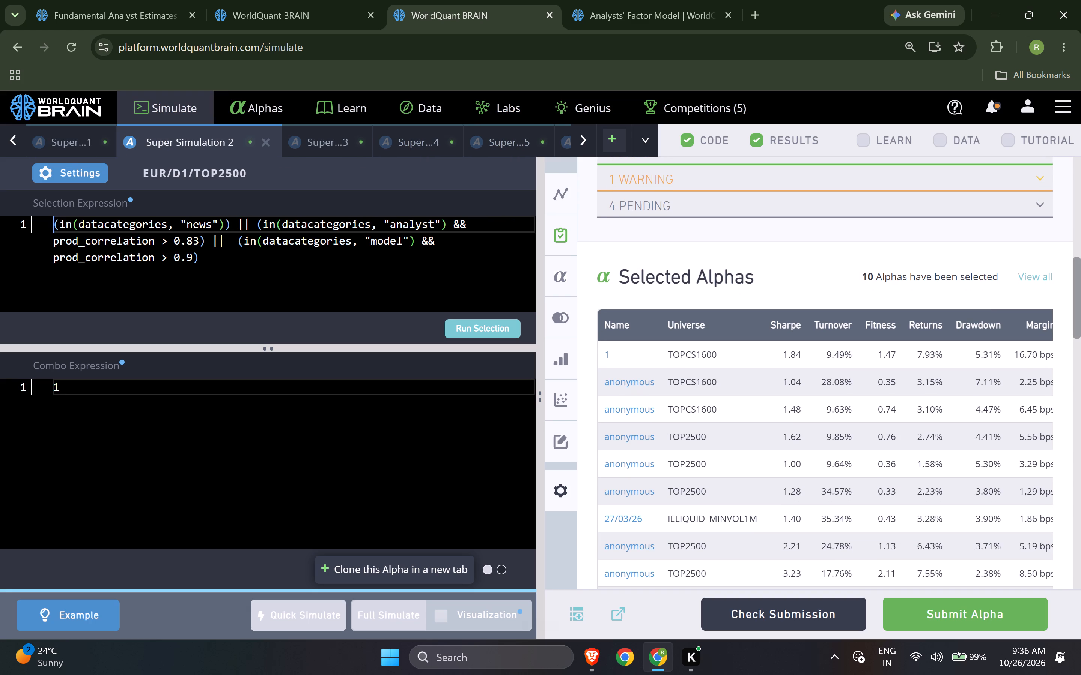
{"action": "left_click_drag", "start_coordinate": [1080, 274], "coordinate": [1080, 371]}
Fill both description fields of Super Simulation 1 with "Short descriptions of your Selection Expression and Combo Expression are required to submit this SuperAlpha.".
{"action": "left_click", "coordinate": [78, 137]}
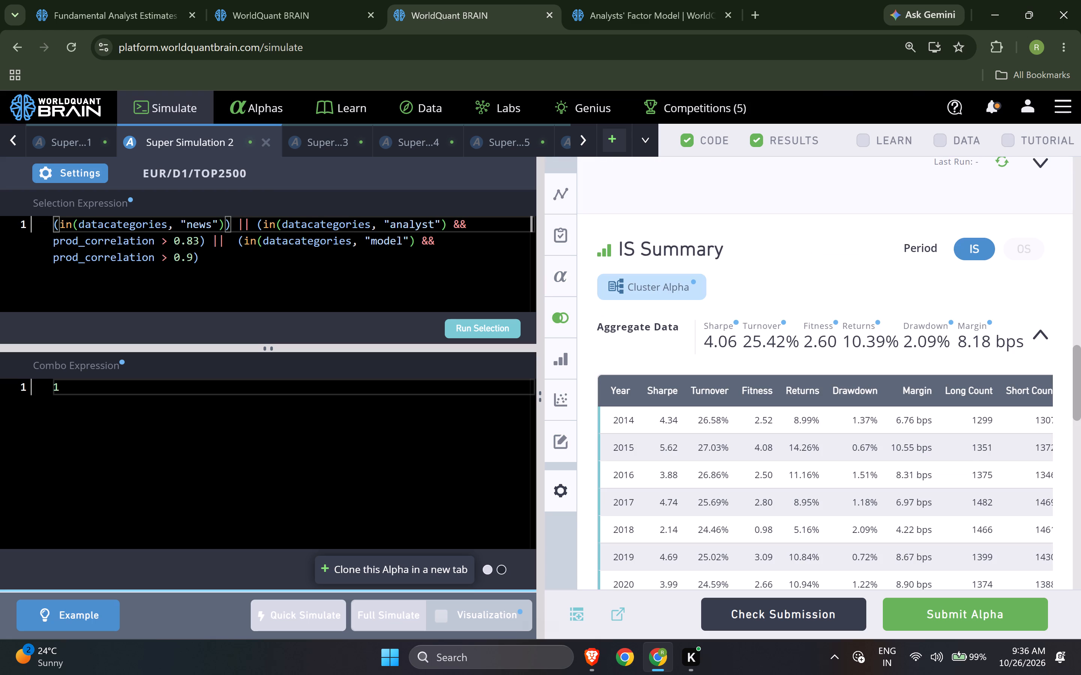
{"action": "scroll", "coordinate": [934, 352], "scroll_direction": "down", "scroll_amount": 8}
{"action": "scroll", "coordinate": [874, 430], "scroll_direction": "down", "scroll_amount": 5}
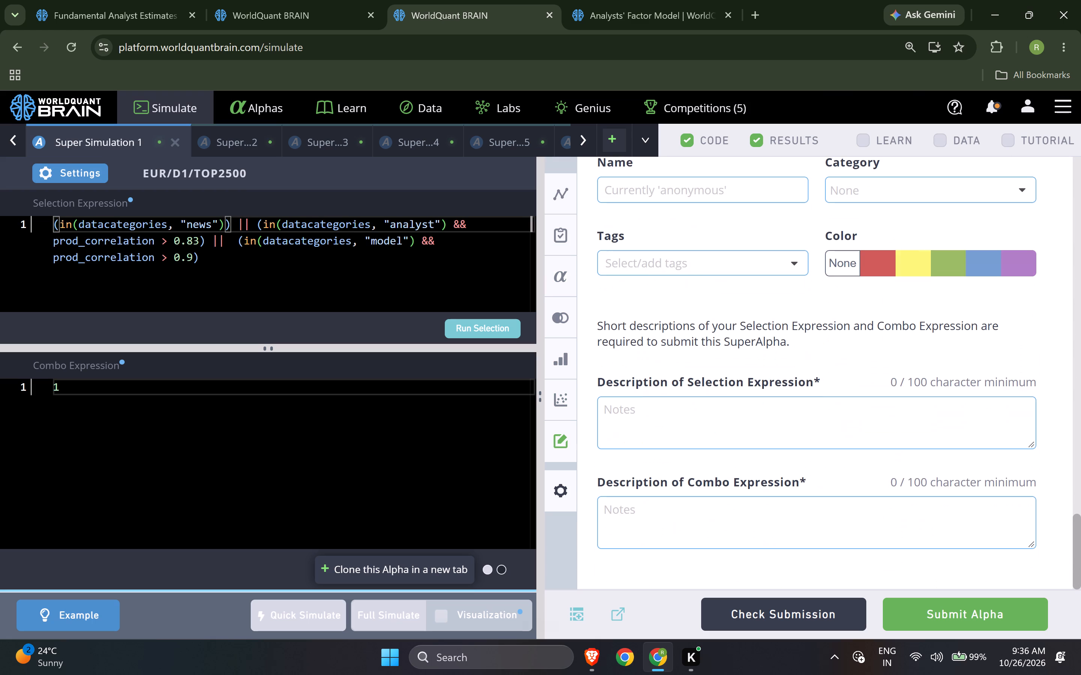
{"action": "left_click_drag", "start_coordinate": [799, 349], "coordinate": [593, 330]}
{"action": "key", "text": "ctrl+c"}
{"action": "left_click", "coordinate": [701, 408]}
{"action": "key", "text": "ctrl+v"}
{"action": "left_click", "coordinate": [709, 537]}
{"action": "key", "text": "ctrl+v"}
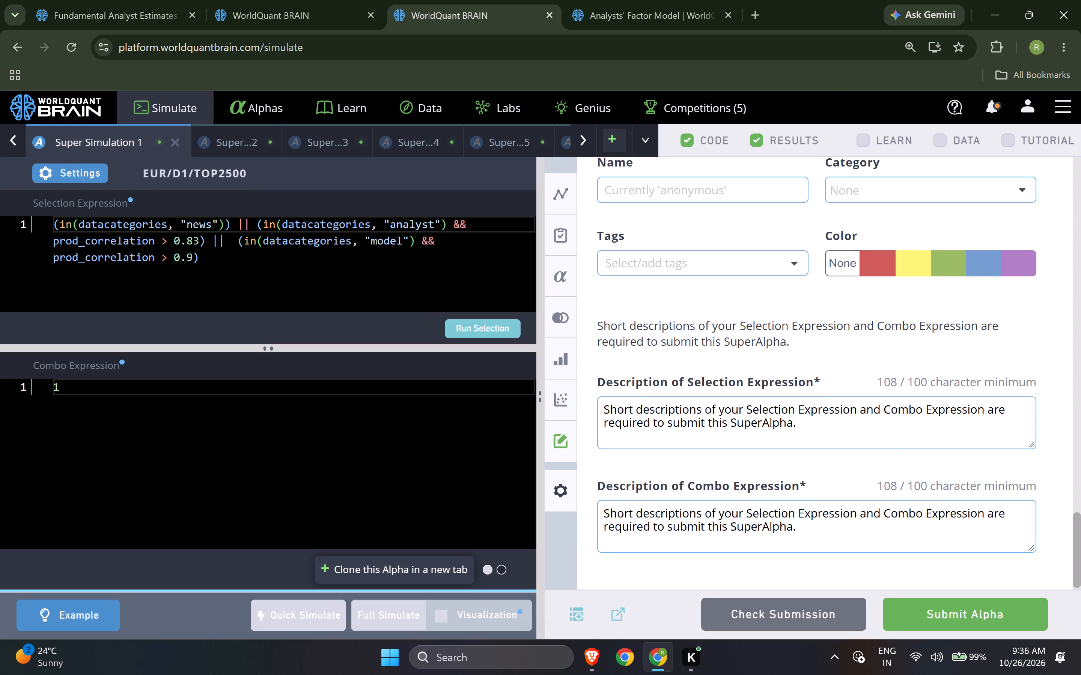
Run the submission check on Super Simulation 1, review its passed tests, and submit the SuperAlpha.
{"action": "scroll", "coordinate": [790, 576], "scroll_direction": "up", "scroll_amount": 1}
{"action": "left_click", "coordinate": [786, 613]}
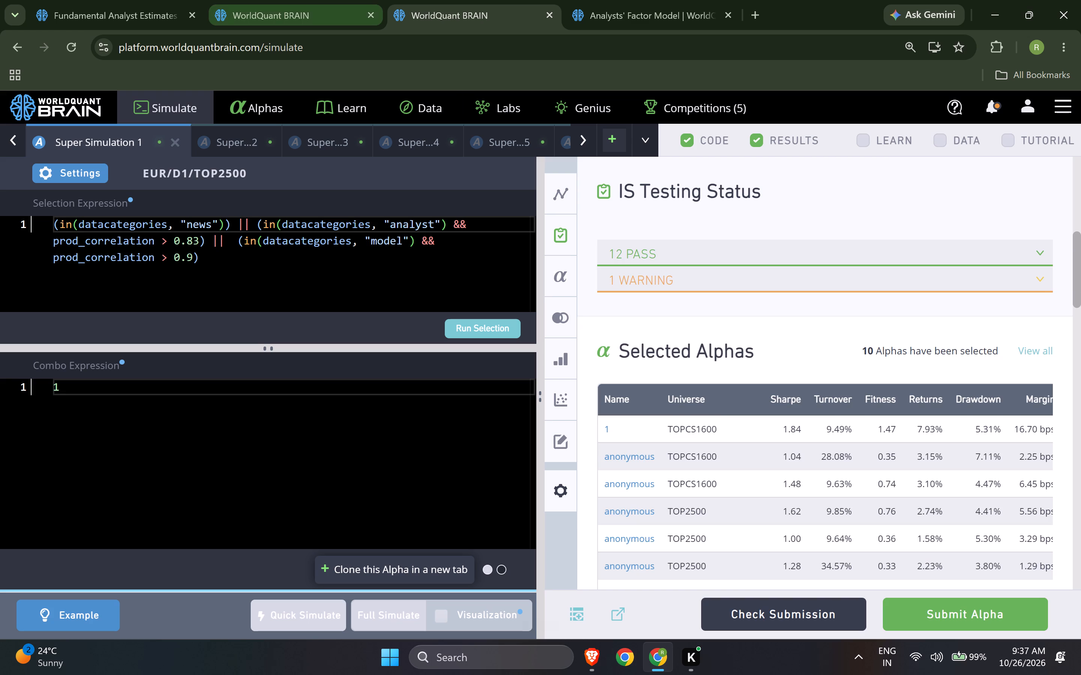
{"action": "left_click", "coordinate": [698, 255]}
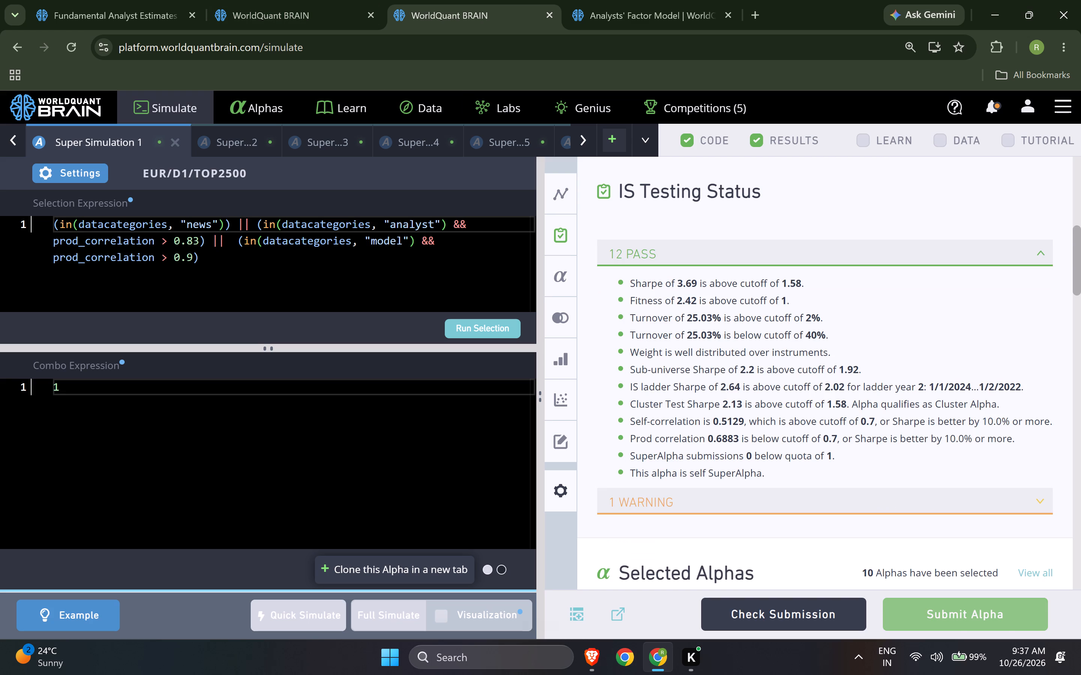
{"action": "left_click", "coordinate": [943, 615]}
Name the alpha of Super Simulation 2 "tmr" in its properties.
{"action": "left_click", "coordinate": [250, 142]}
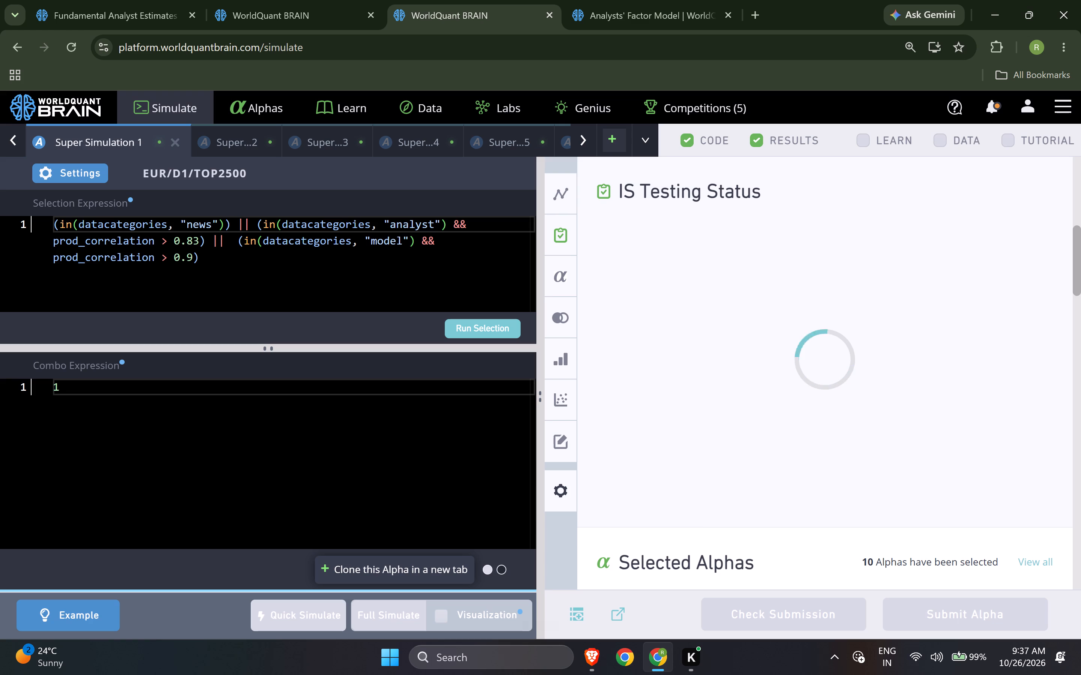
{"action": "scroll", "coordinate": [808, 324], "scroll_direction": "down", "scroll_amount": 2}
{"action": "scroll", "coordinate": [817, 354], "scroll_direction": "down", "scroll_amount": 1}
{"action": "scroll", "coordinate": [878, 421], "scroll_direction": "down", "scroll_amount": 1}
{"action": "left_click_drag", "start_coordinate": [1080, 309], "coordinate": [1080, 635]}
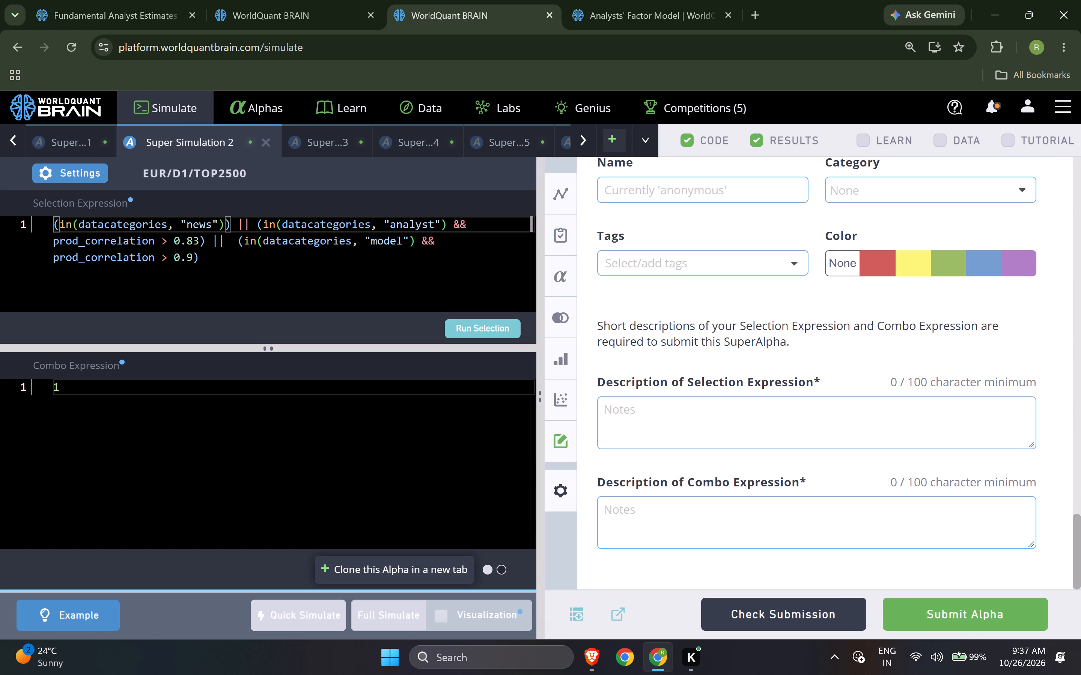
{"action": "scroll", "coordinate": [756, 399], "scroll_direction": "up", "scroll_amount": 2}
{"action": "left_click", "coordinate": [733, 339]}
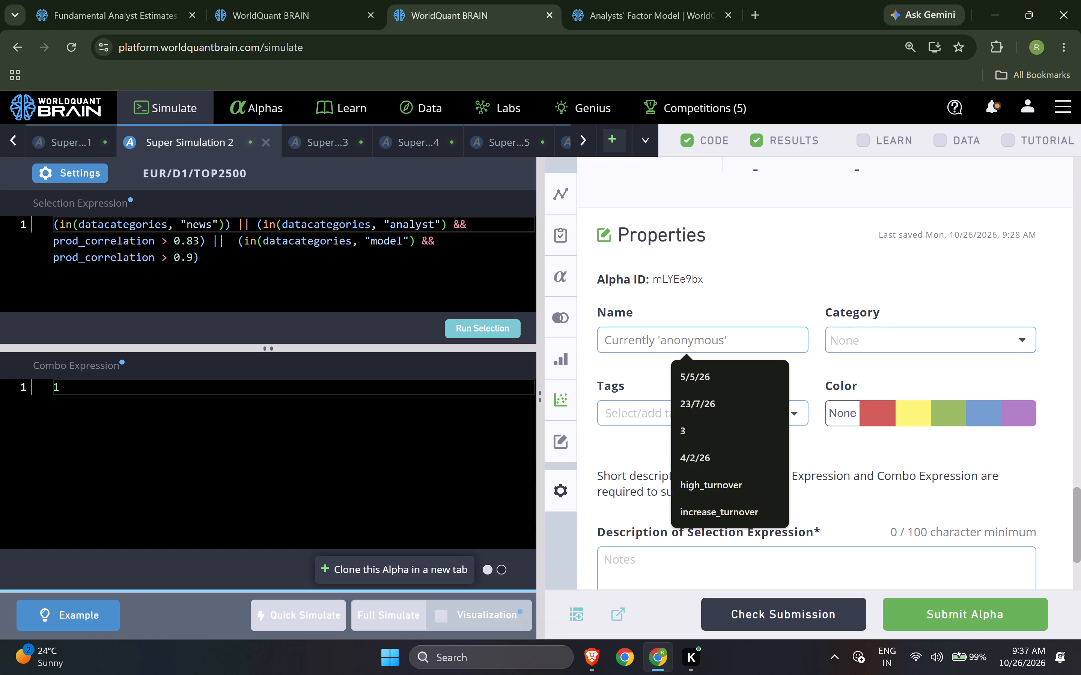
{"action": "type", "text": "tmr"}
{"action": "scroll", "coordinate": [816, 355], "scroll_direction": "up", "scroll_amount": 1}
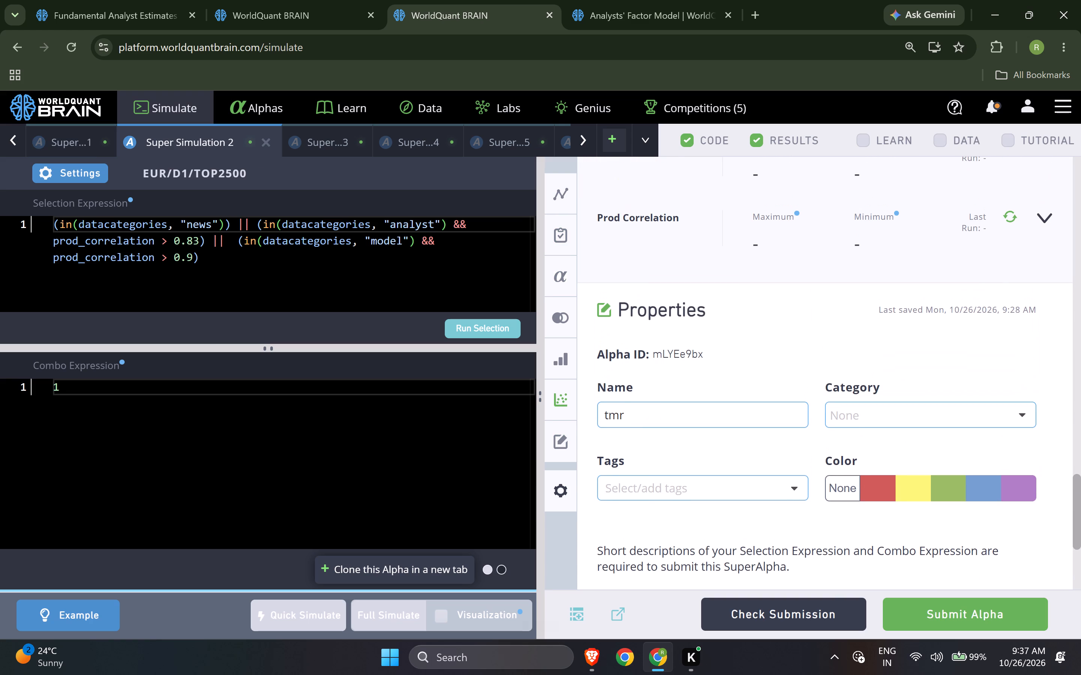
Name the alpha of Super Simulation 6 "tmr" and look over its IS summary and saved properties.
{"action": "left_click", "coordinate": [593, 136]}
{"action": "left_click", "coordinate": [519, 141]}
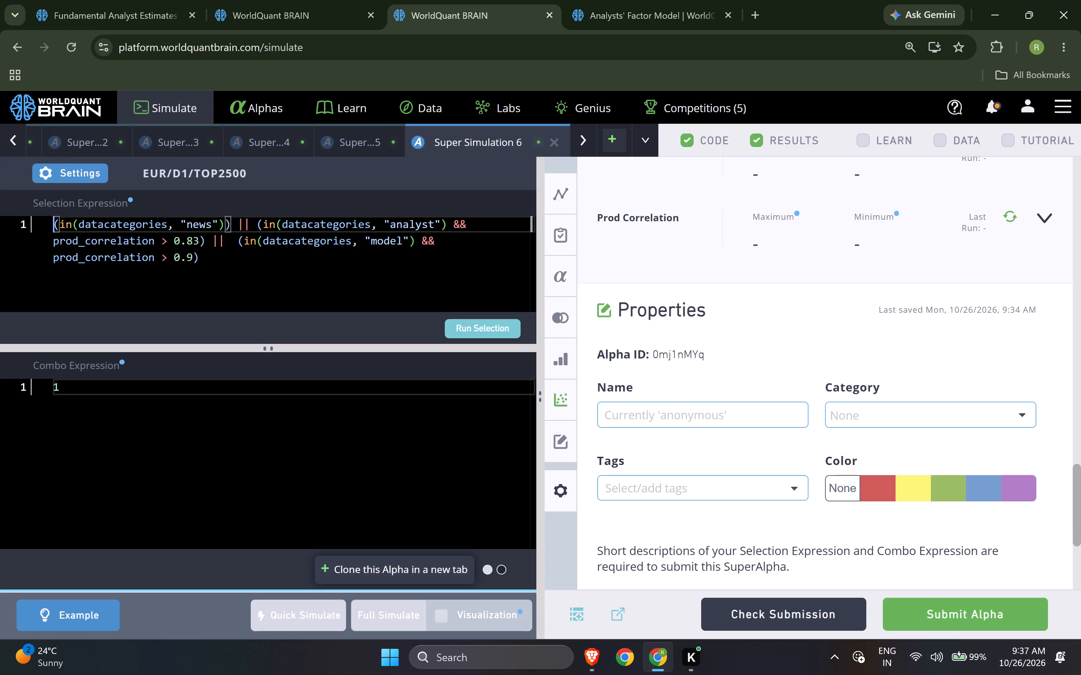
{"action": "left_click", "coordinate": [749, 411]}
{"action": "type", "text": "tm"}
{"action": "key", "text": "r"}
{"action": "scroll", "coordinate": [872, 372], "scroll_direction": "up", "scroll_amount": 4}
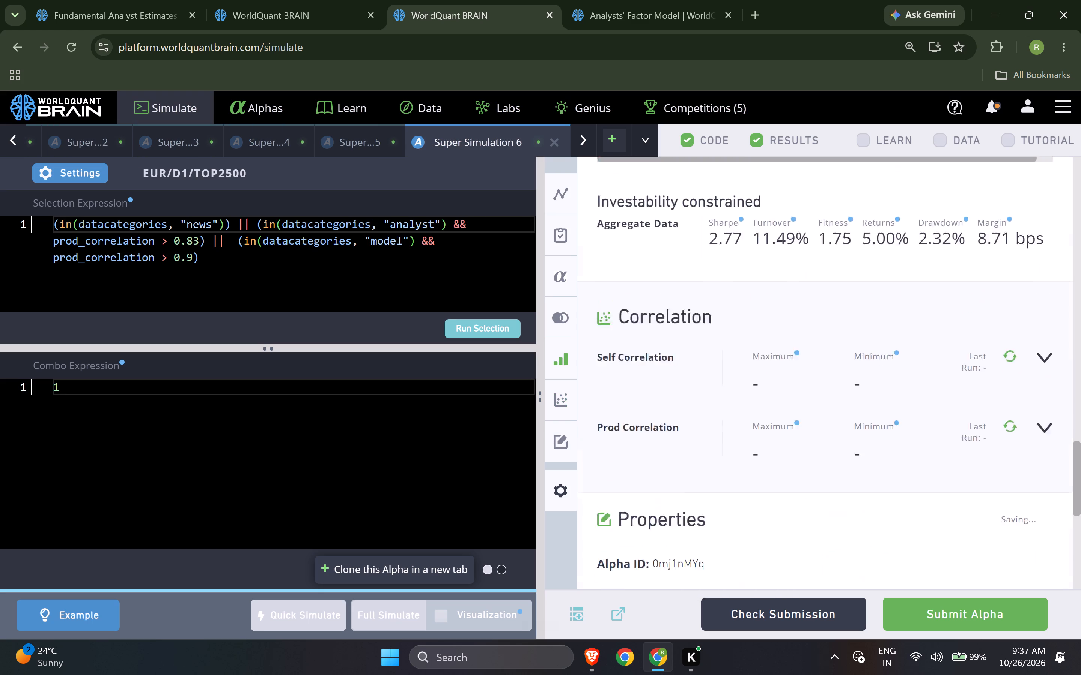
{"action": "scroll", "coordinate": [858, 422], "scroll_direction": "up", "scroll_amount": 9}
{"action": "scroll", "coordinate": [690, 374], "scroll_direction": "down", "scroll_amount": 5}
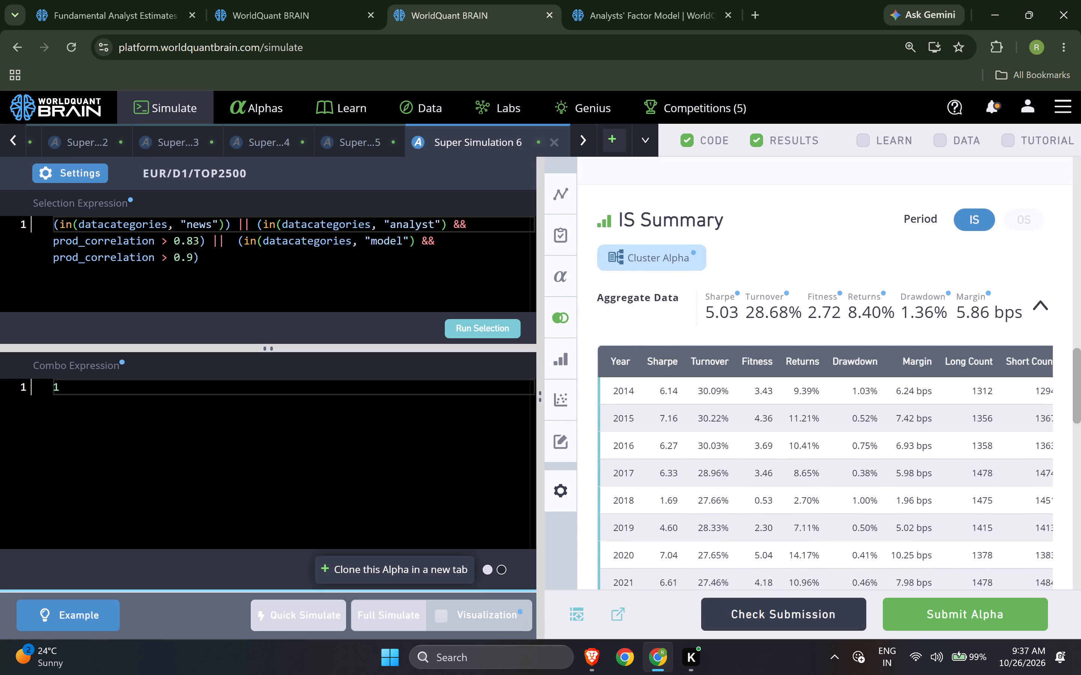
{"action": "scroll", "coordinate": [929, 397], "scroll_direction": "down", "scroll_amount": 2}
{"action": "scroll", "coordinate": [1049, 409], "scroll_direction": "down", "scroll_amount": 5}
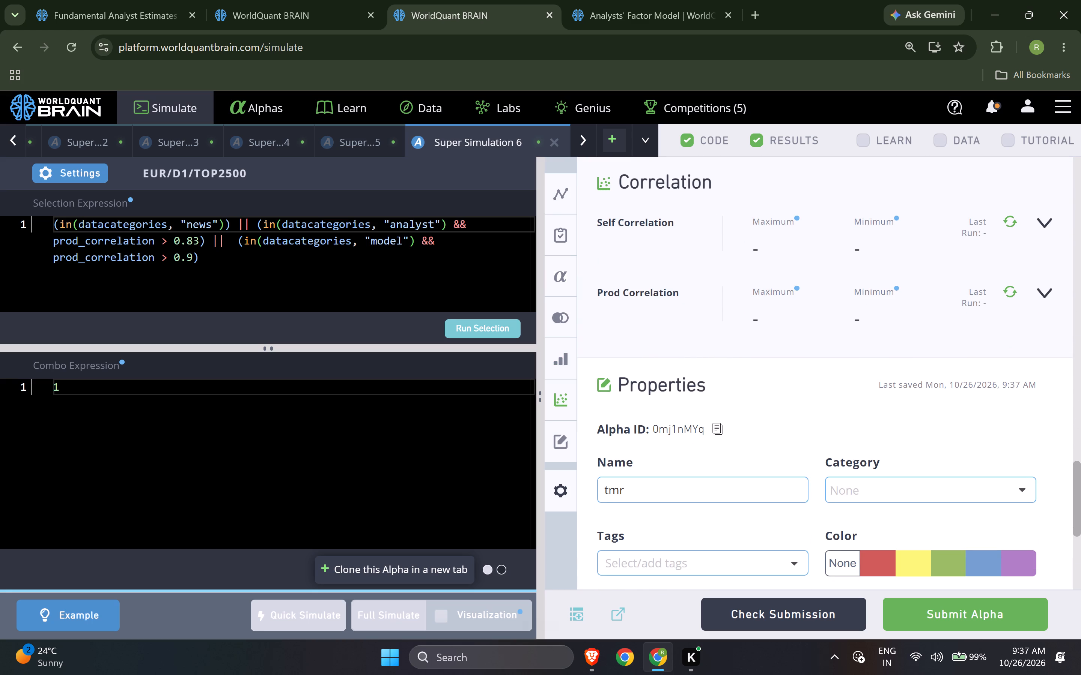
Return to Super Simulation 1 and check the progress of its submission in the IS testing status.
{"action": "left_click", "coordinate": [18, 148]}
{"action": "left_click", "coordinate": [45, 150]}
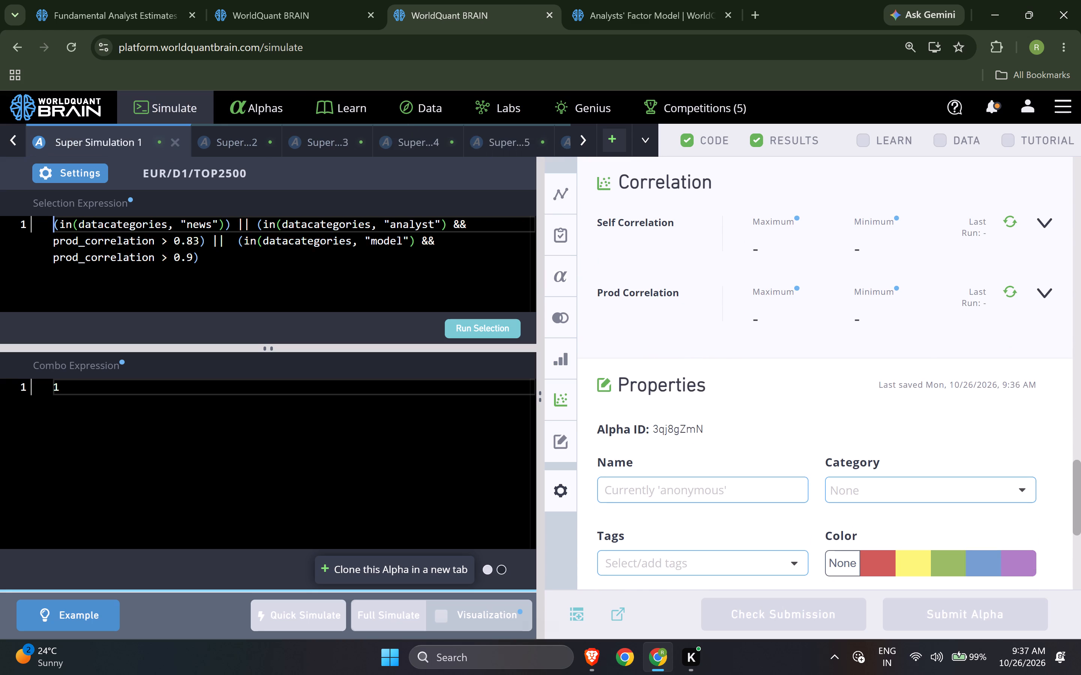
{"action": "left_click", "coordinate": [268, 0]}
{"action": "left_click", "coordinate": [470, 0]}
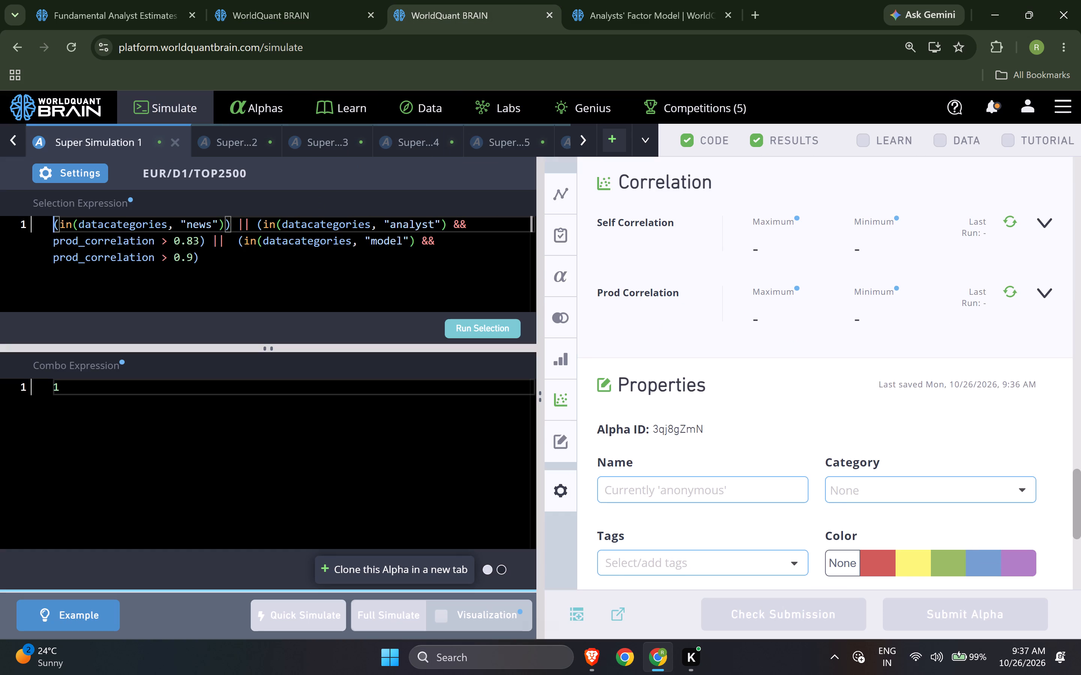
{"action": "scroll", "coordinate": [663, 361], "scroll_direction": "down", "scroll_amount": 3}
{"action": "scroll", "coordinate": [715, 409], "scroll_direction": "up", "scroll_amount": 10}
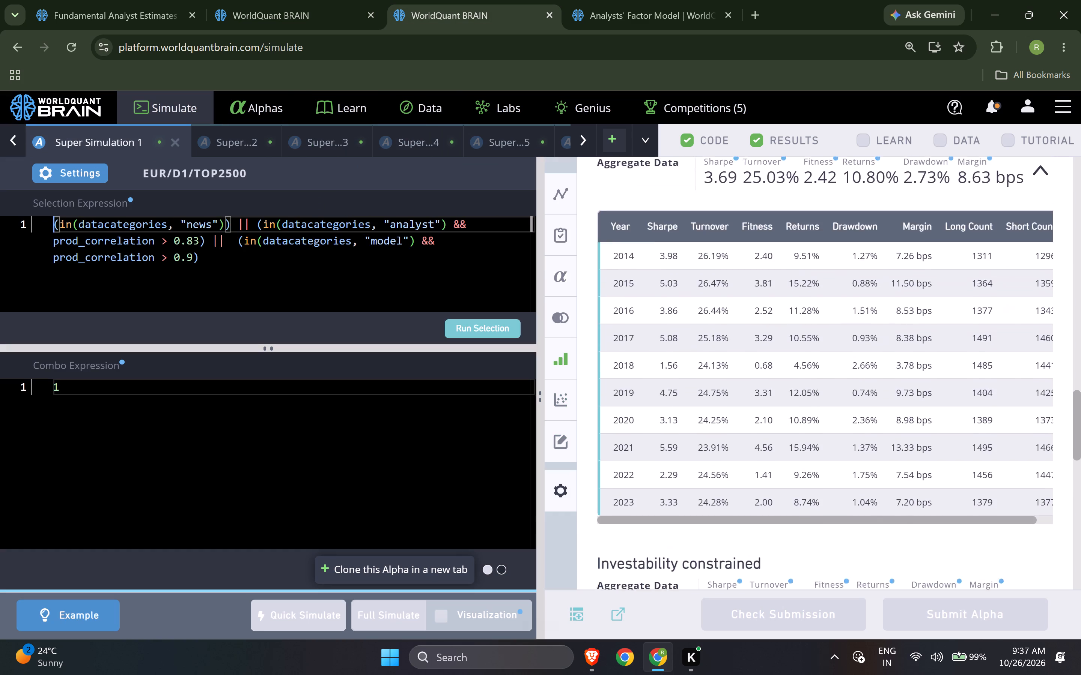
{"action": "scroll", "coordinate": [723, 458], "scroll_direction": "up", "scroll_amount": 13}
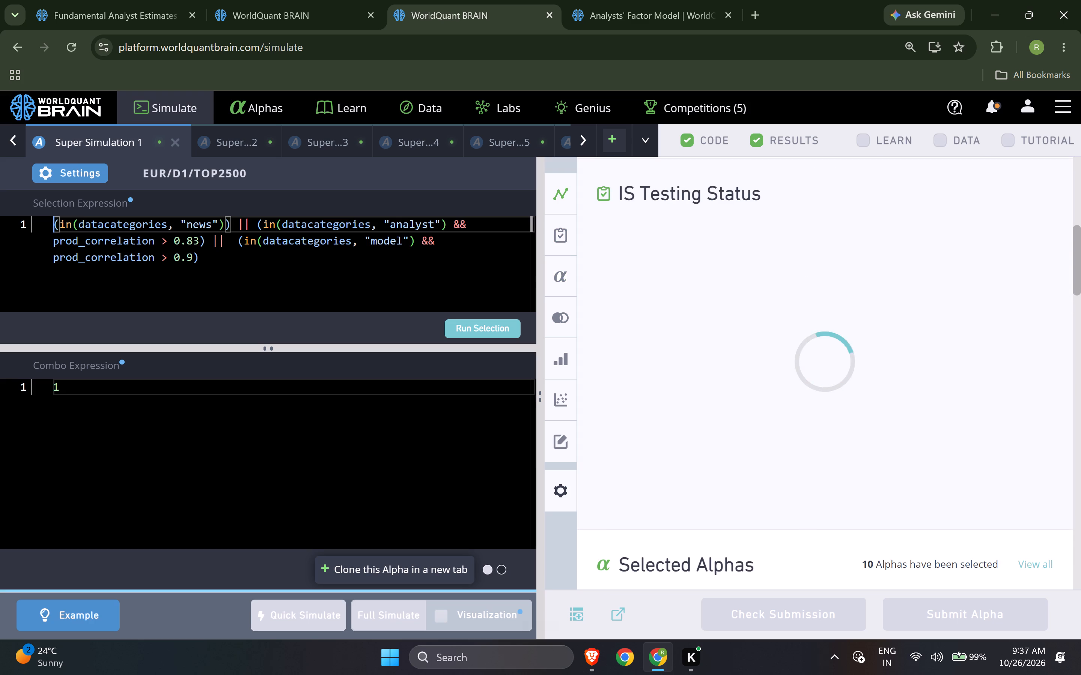
Close the browser page showing the Analysts' Factor Model dataset.
{"action": "left_click", "coordinate": [621, 6]}
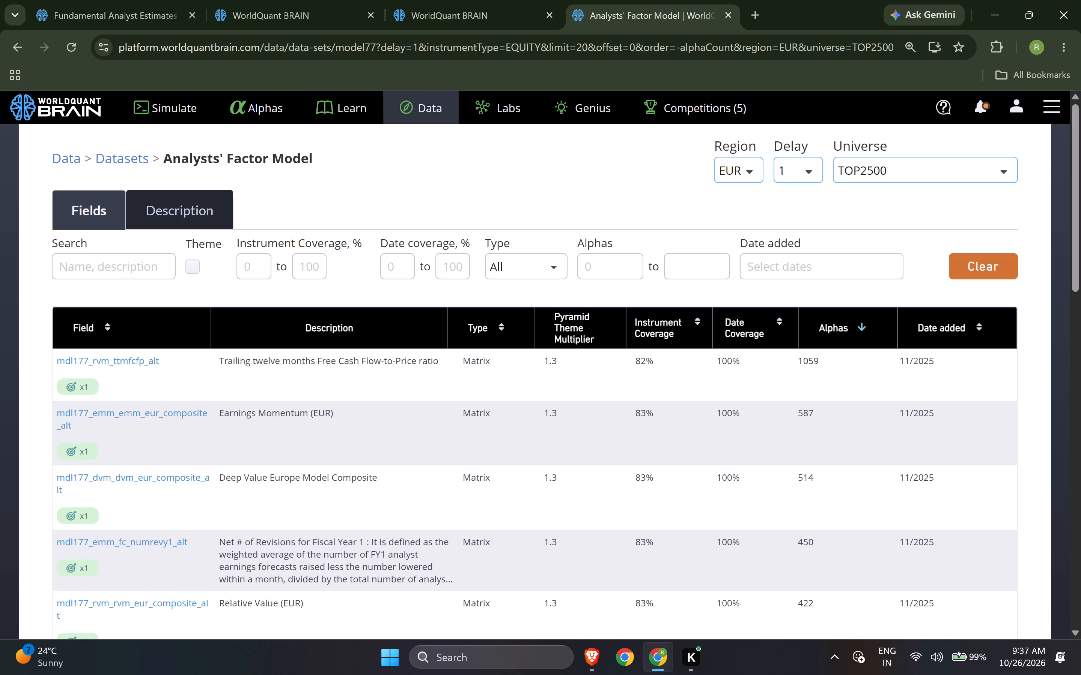
{"action": "left_click", "coordinate": [729, 15]}
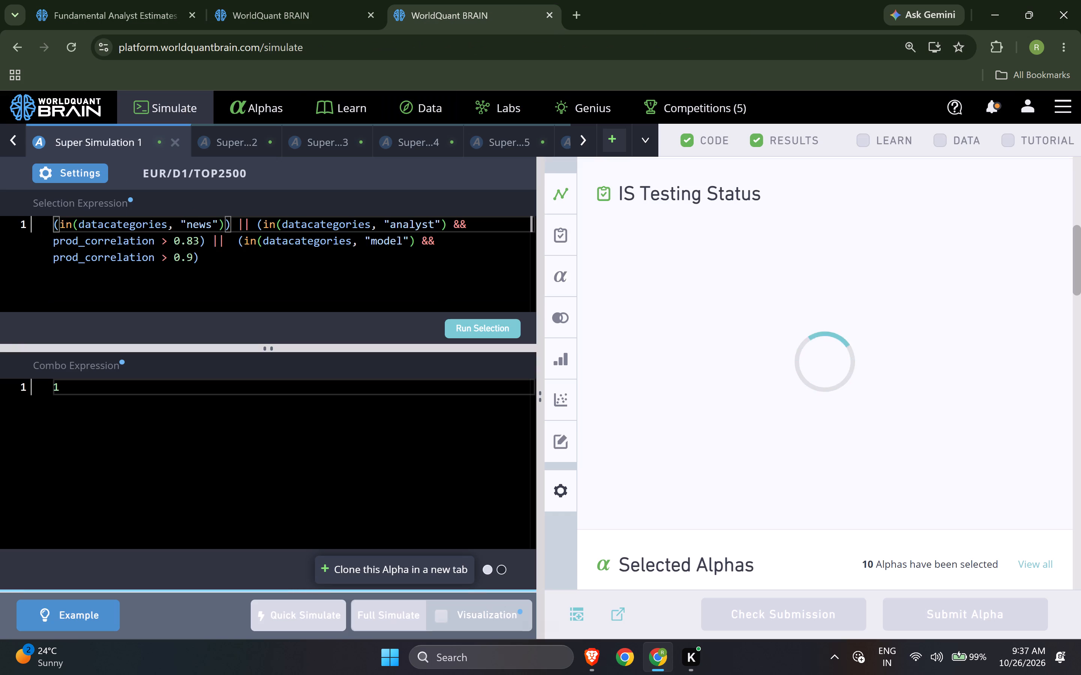
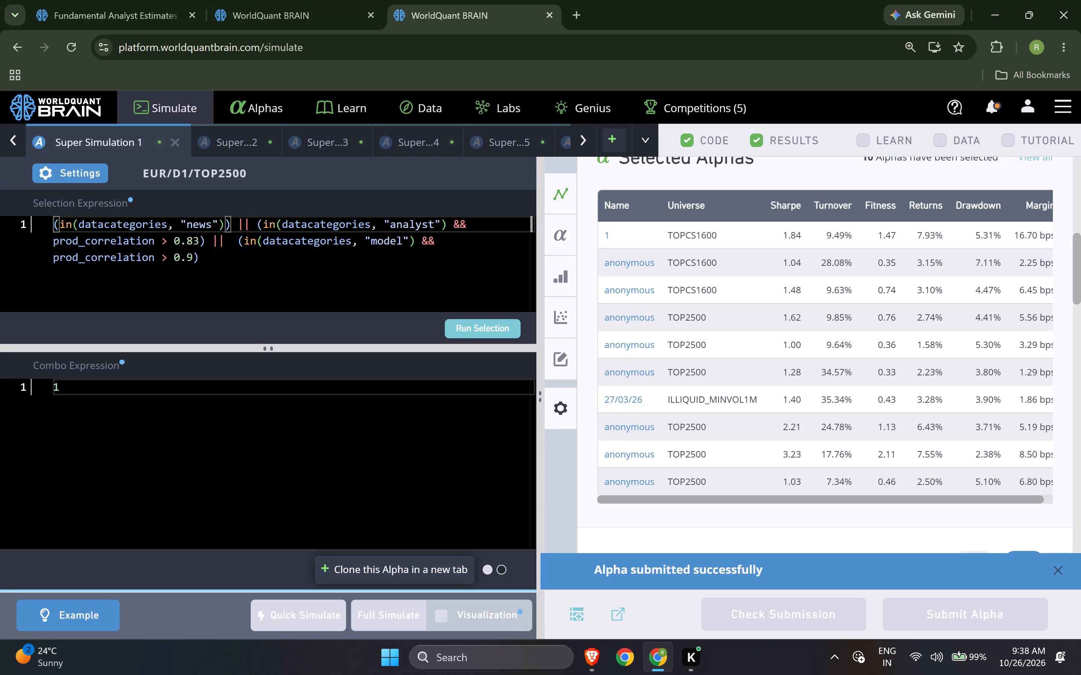
Close the browser page showing the submitted EUR/D1 SuperAlpha.
{"action": "left_click", "coordinate": [550, 15]}
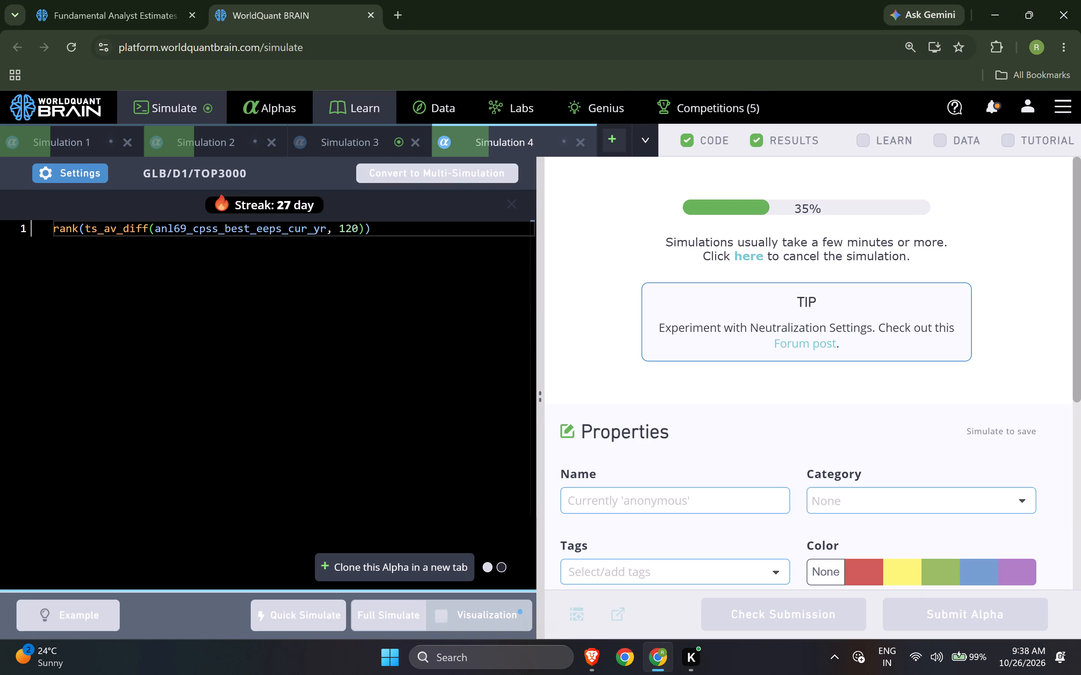
Review the chart and IS Summary of Simulation 3, the ts_backfill alpha.
{"action": "left_click", "coordinate": [392, 137]}
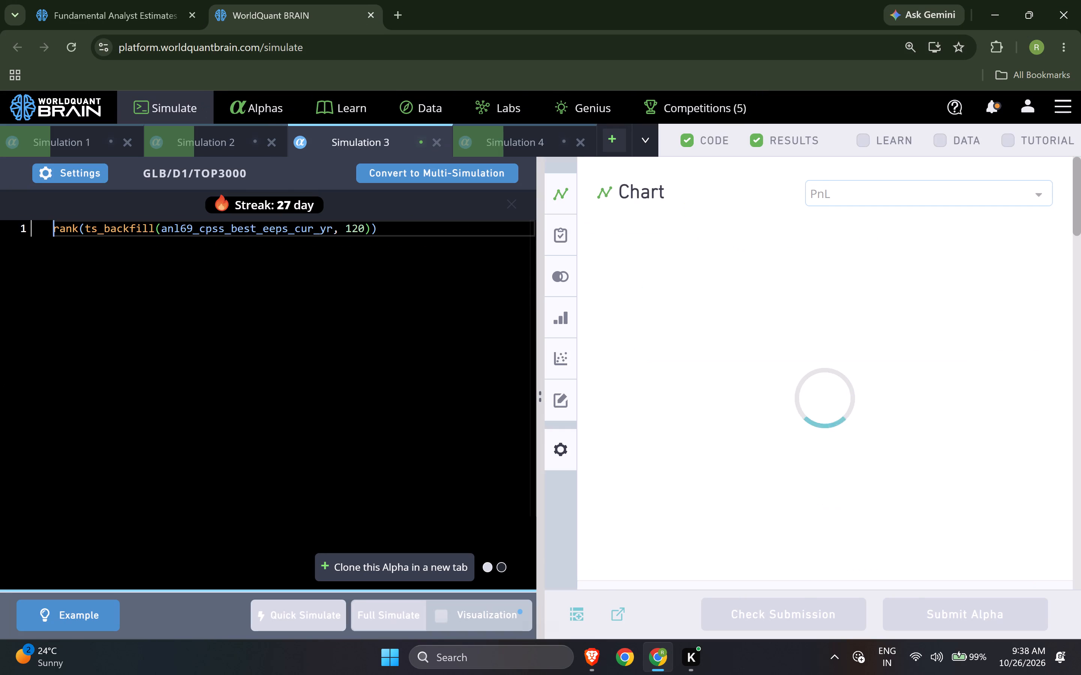
{"action": "scroll", "coordinate": [953, 502], "scroll_direction": "down", "scroll_amount": 1}
{"action": "scroll", "coordinate": [952, 502], "scroll_direction": "up", "scroll_amount": 1}
{"action": "scroll", "coordinate": [855, 520], "scroll_direction": "down", "scroll_amount": 1}
{"action": "scroll", "coordinate": [848, 521], "scroll_direction": "up", "scroll_amount": 1}
{"action": "scroll", "coordinate": [841, 524], "scroll_direction": "down", "scroll_amount": 1}
{"action": "scroll", "coordinate": [773, 535], "scroll_direction": "down", "scroll_amount": 5}
{"action": "scroll", "coordinate": [828, 520], "scroll_direction": "down", "scroll_amount": 4}
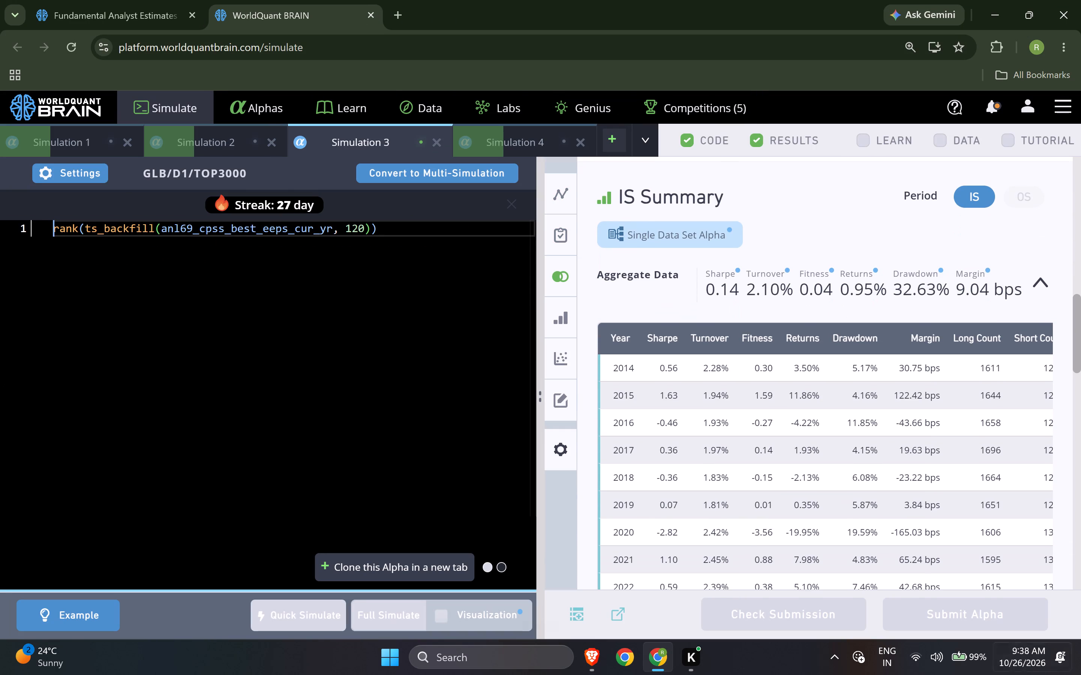
Clone Simulation 3 into a new tab, replace ts_backfill with ts_arg_min, and run a full simulation.
{"action": "left_click", "coordinate": [393, 555]}
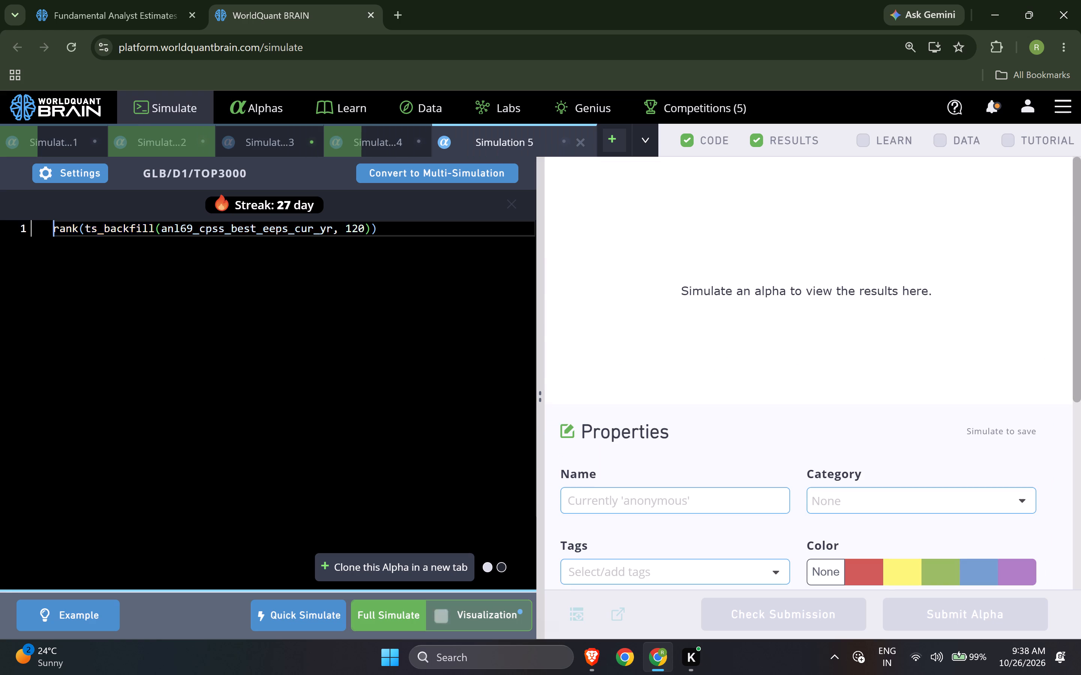
{"action": "double_click", "coordinate": [140, 231]}
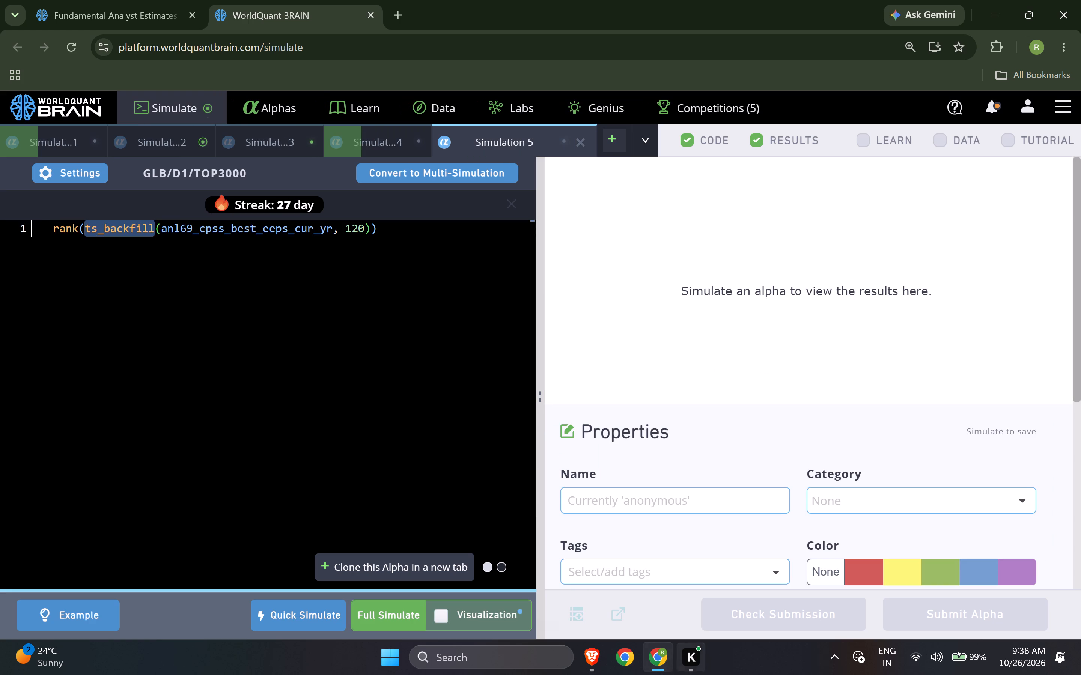
{"action": "key", "text": "t"}
{"action": "key", "text": "s"}
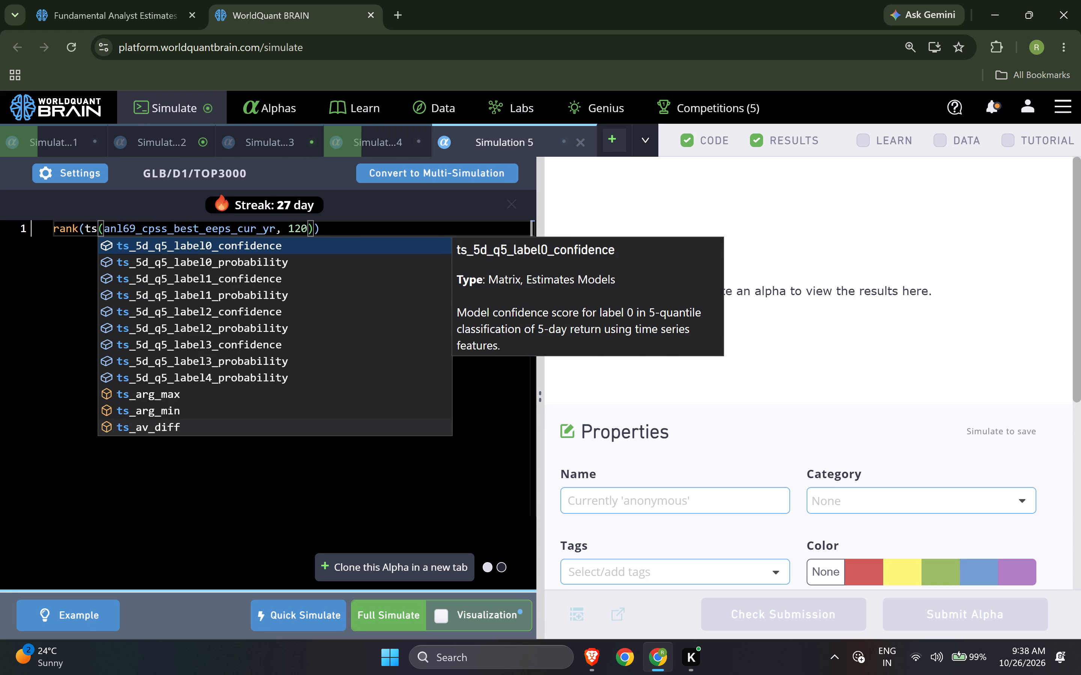
{"action": "left_click", "coordinate": [383, 408]}
{"action": "left_click", "coordinate": [408, 617]}
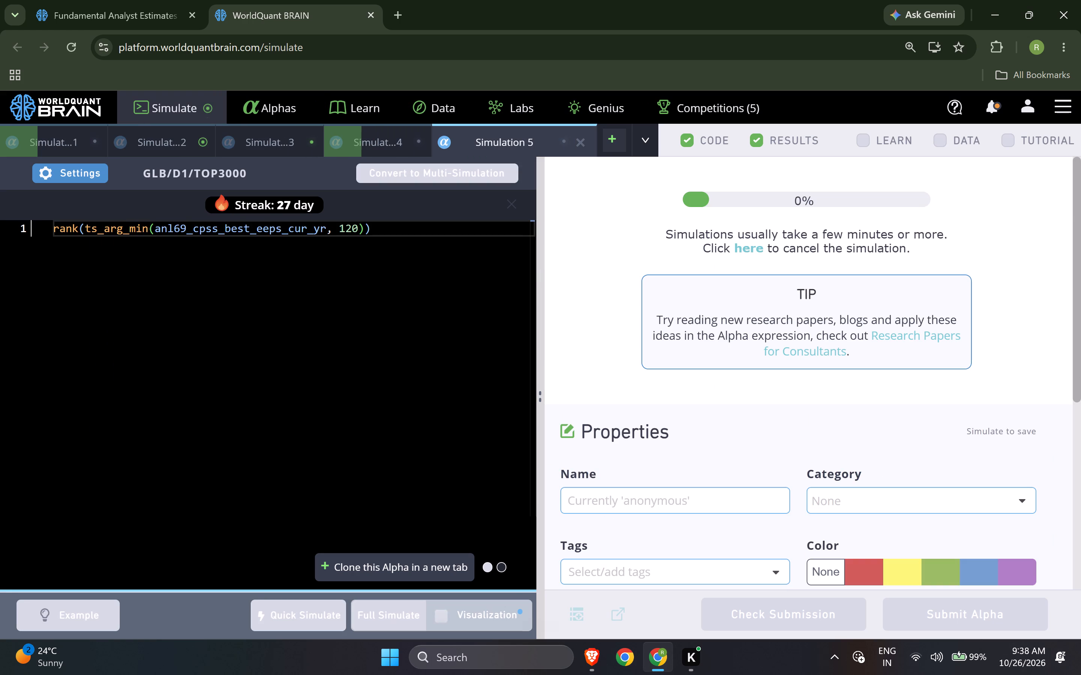
Examine the failed tests and warnings in the IS Testing Status of Simulation 2, the ts_scale alpha.
{"action": "left_click", "coordinate": [141, 135]}
{"action": "scroll", "coordinate": [953, 262], "scroll_direction": "down", "scroll_amount": 4}
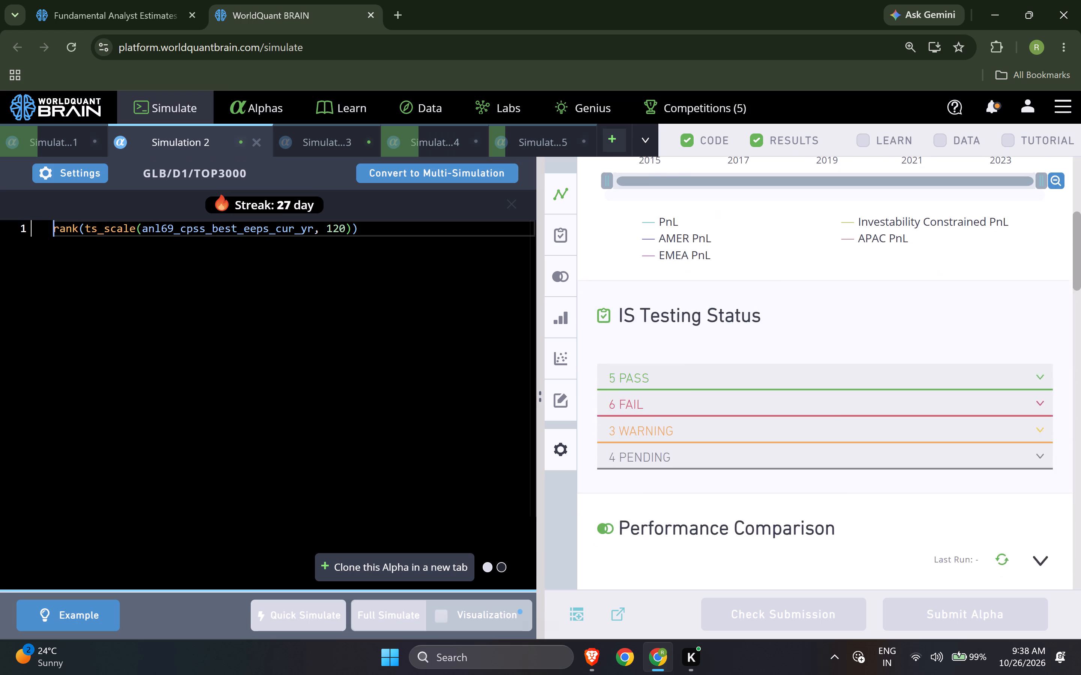
{"action": "scroll", "coordinate": [934, 339], "scroll_direction": "down", "scroll_amount": 2}
{"action": "scroll", "coordinate": [881, 374], "scroll_direction": "up", "scroll_amount": 1}
{"action": "scroll", "coordinate": [879, 375], "scroll_direction": "down", "scroll_amount": 3}
{"action": "scroll", "coordinate": [844, 337], "scroll_direction": "down", "scroll_amount": 1}
{"action": "scroll", "coordinate": [839, 342], "scroll_direction": "up", "scroll_amount": 3}
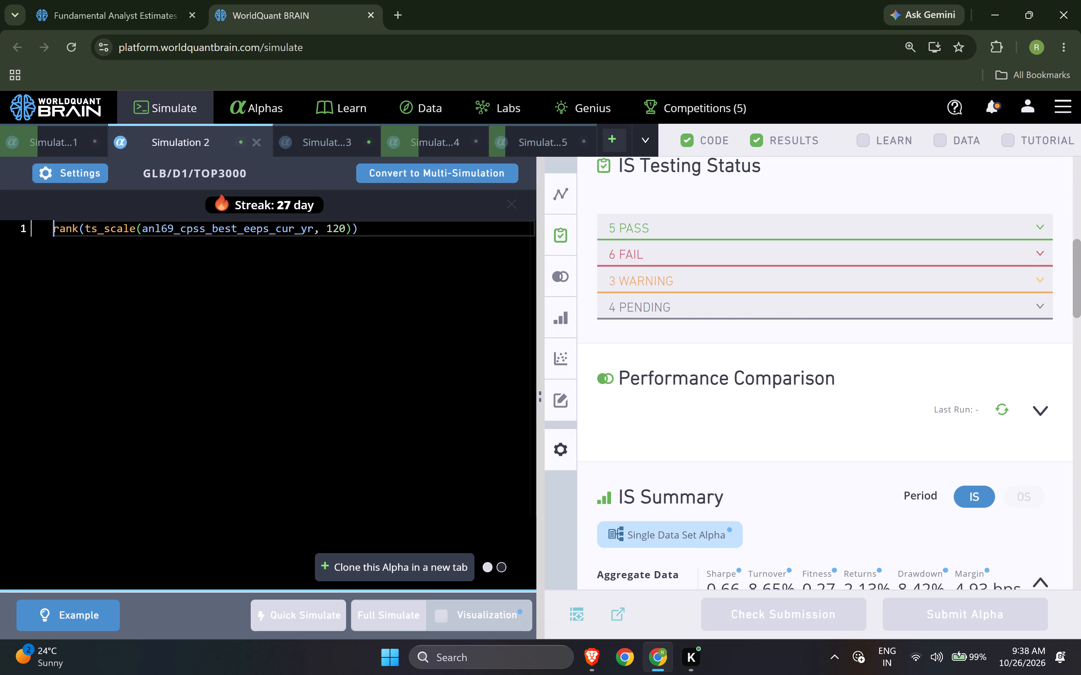
{"action": "left_click", "coordinate": [798, 254]}
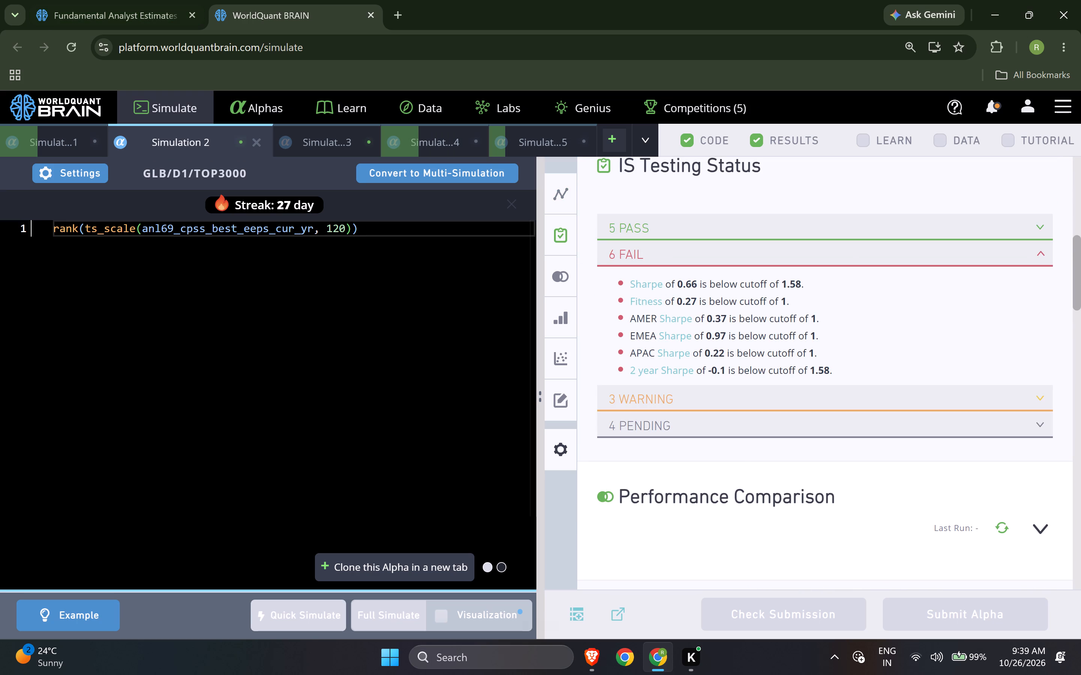
{"action": "left_click", "coordinate": [884, 399]}
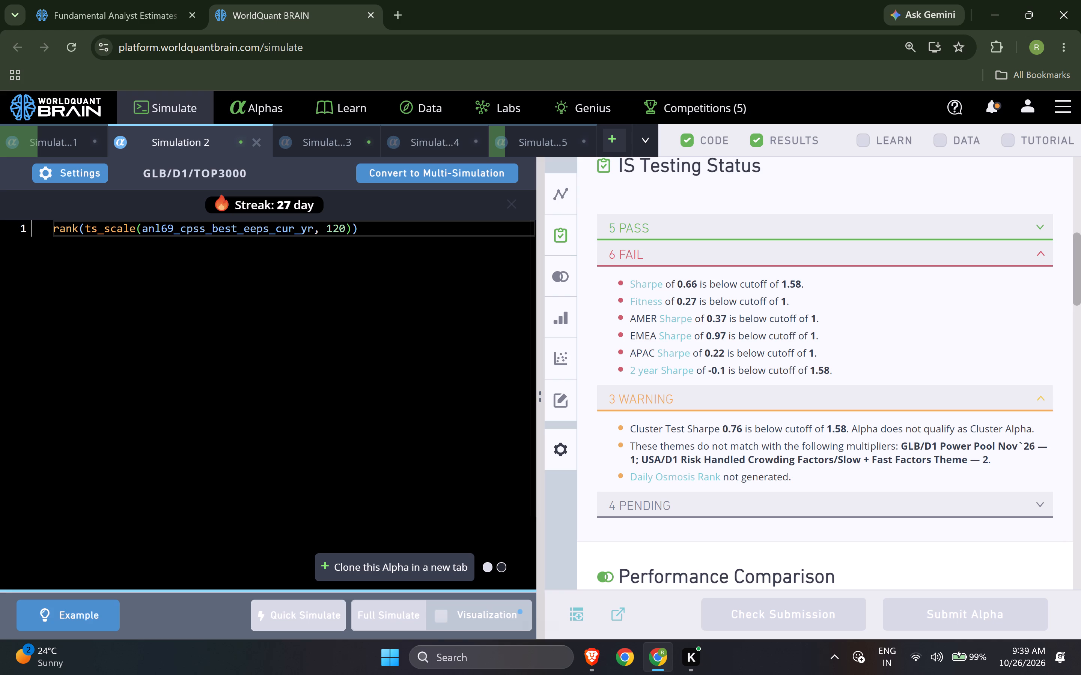
Examine the failed tests in the IS Testing Status of Simulation 4, the ts_av_diff alpha.
{"action": "left_click", "coordinate": [415, 145]}
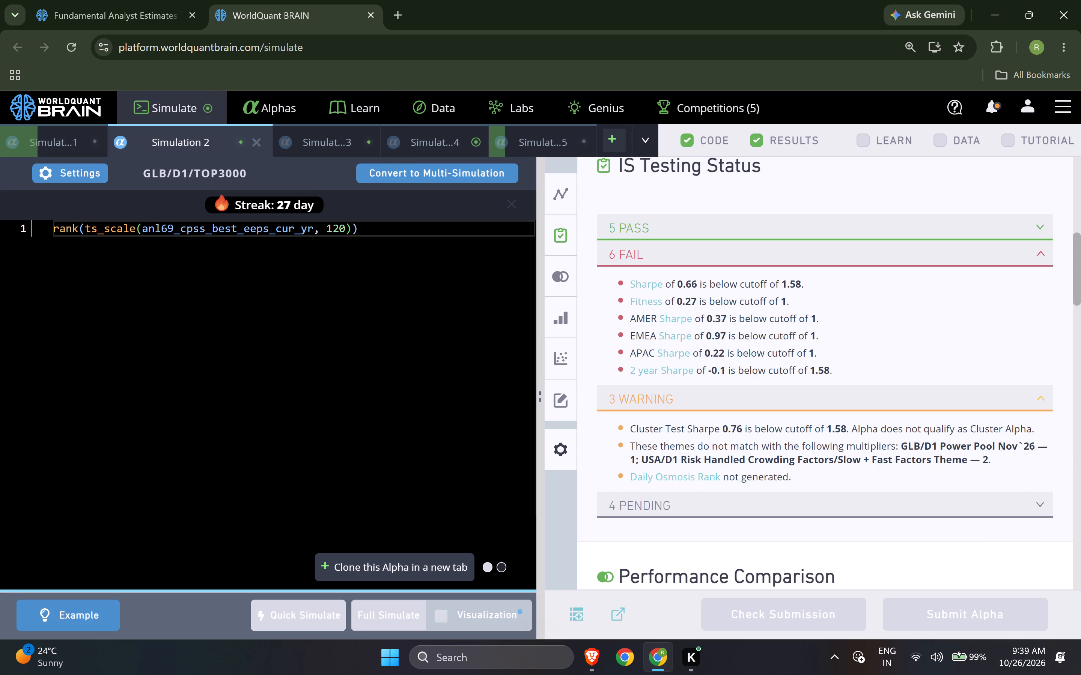
{"action": "left_click", "coordinate": [713, 258]}
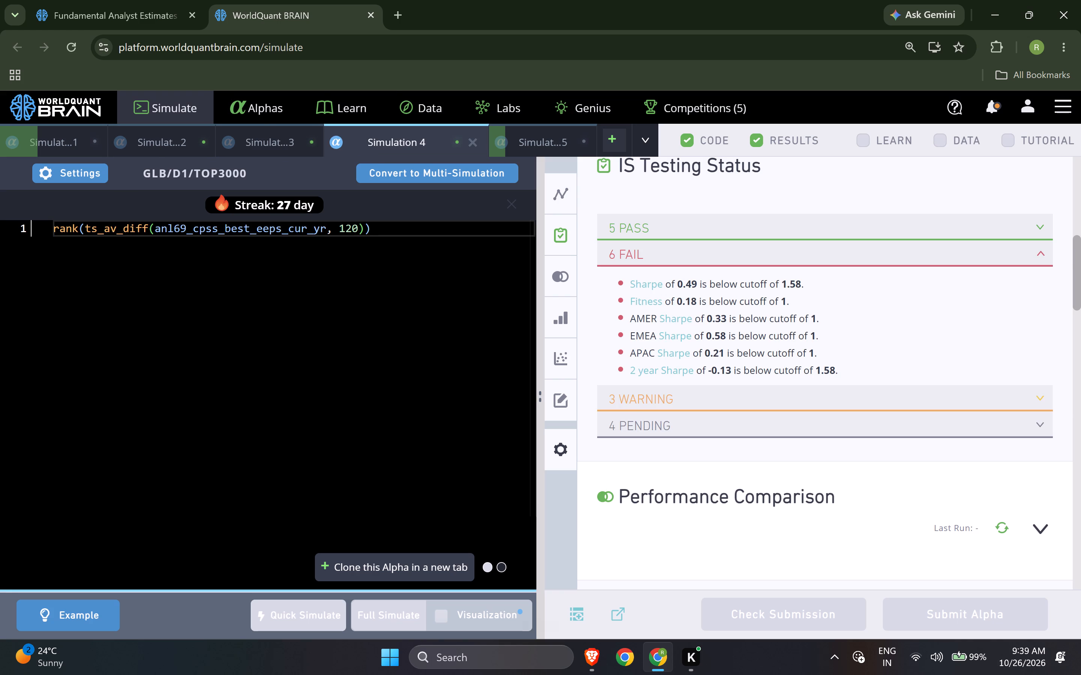
Go back from the analyst69 dataset to the announcements and open the risk70 dataset recommended for the GLB/D1 Power Pool Nov'26 theme.
{"action": "left_click", "coordinate": [108, 18]}
{"action": "scroll", "coordinate": [321, 318], "scroll_direction": "up", "scroll_amount": 1}
{"action": "scroll", "coordinate": [321, 318], "scroll_direction": "down", "scroll_amount": 1}
{"action": "scroll", "coordinate": [321, 318], "scroll_direction": "up", "scroll_amount": 7}
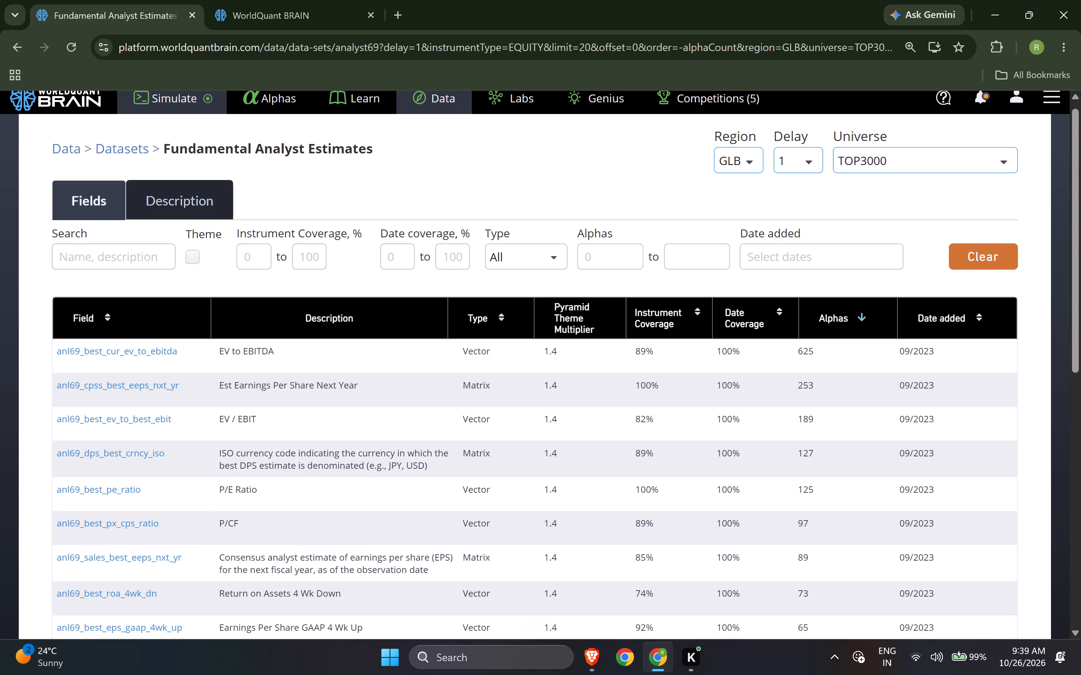
{"action": "left_click", "coordinate": [19, 48]}
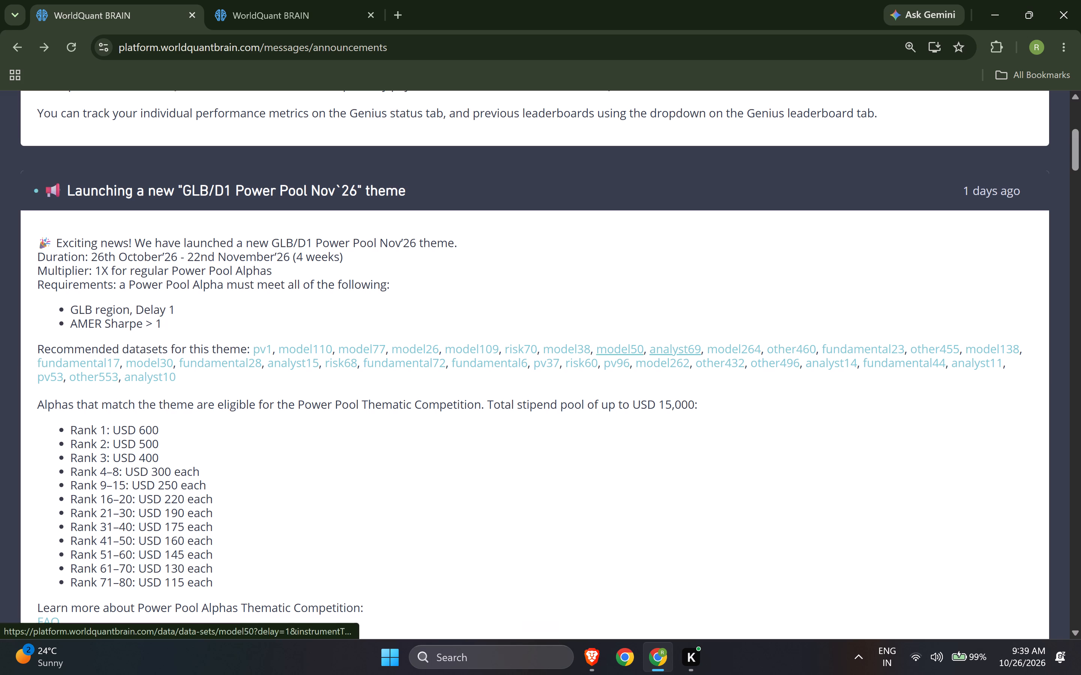
{"action": "left_click", "coordinate": [507, 348]}
{"action": "left_click", "coordinate": [616, 140]}
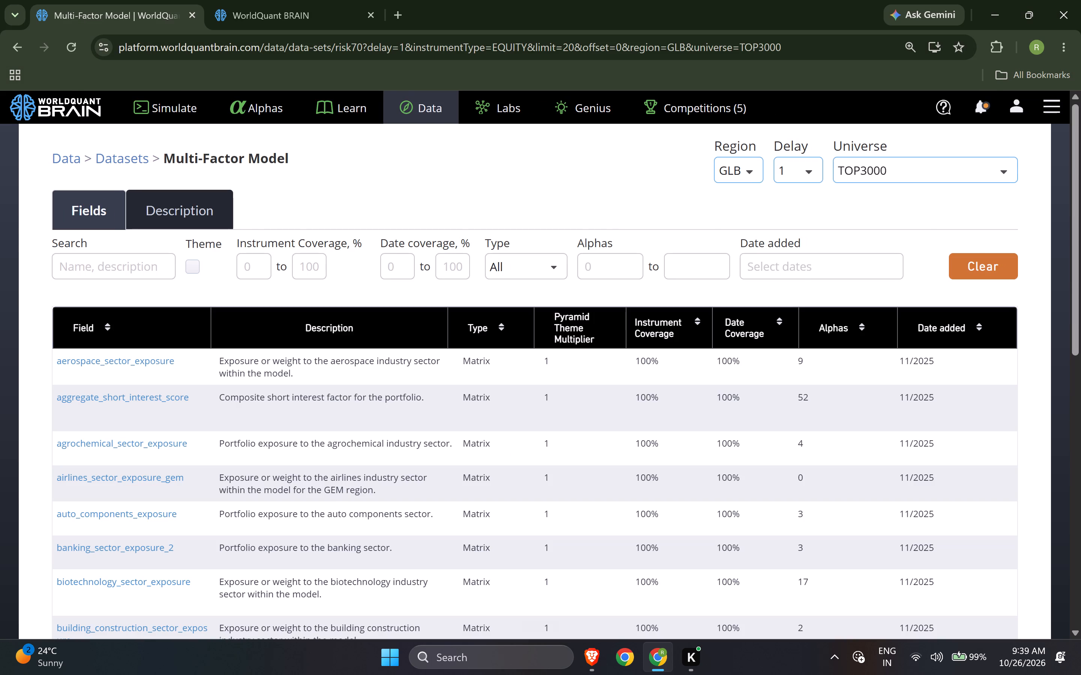
Sort the Multi-Factor Model fields by alpha count, highest first, and copy the field name rsk70_mfm2_gemtrd_earnqlty.
{"action": "left_click", "coordinate": [836, 322]}
{"action": "left_click", "coordinate": [836, 326]}
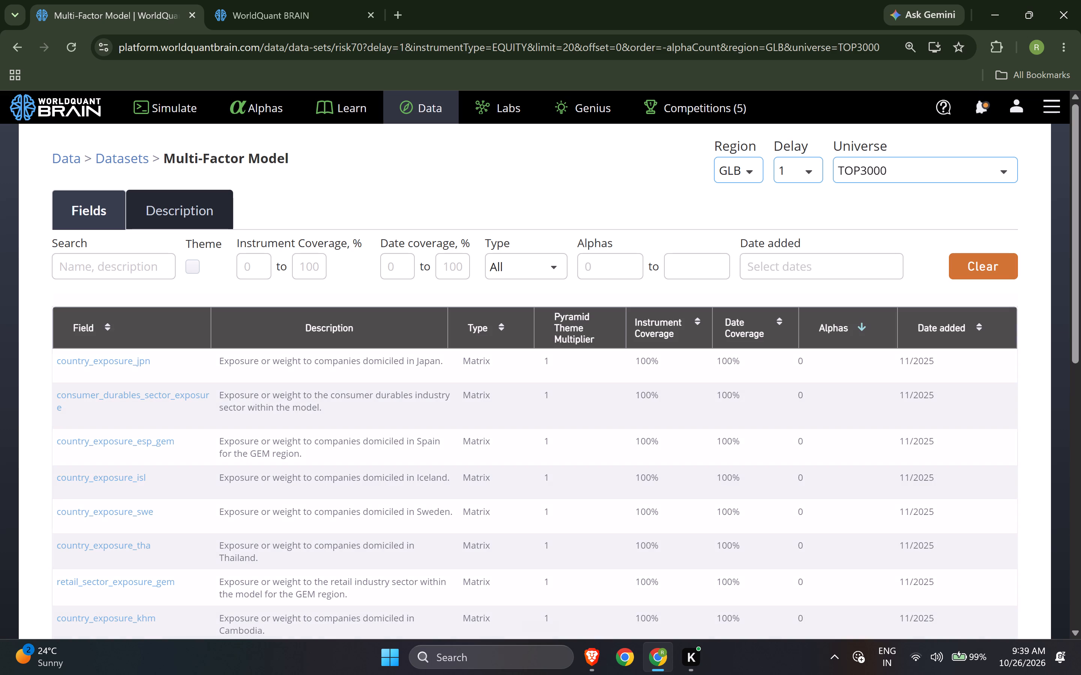
{"action": "scroll", "coordinate": [812, 419], "scroll_direction": "down", "scroll_amount": 3}
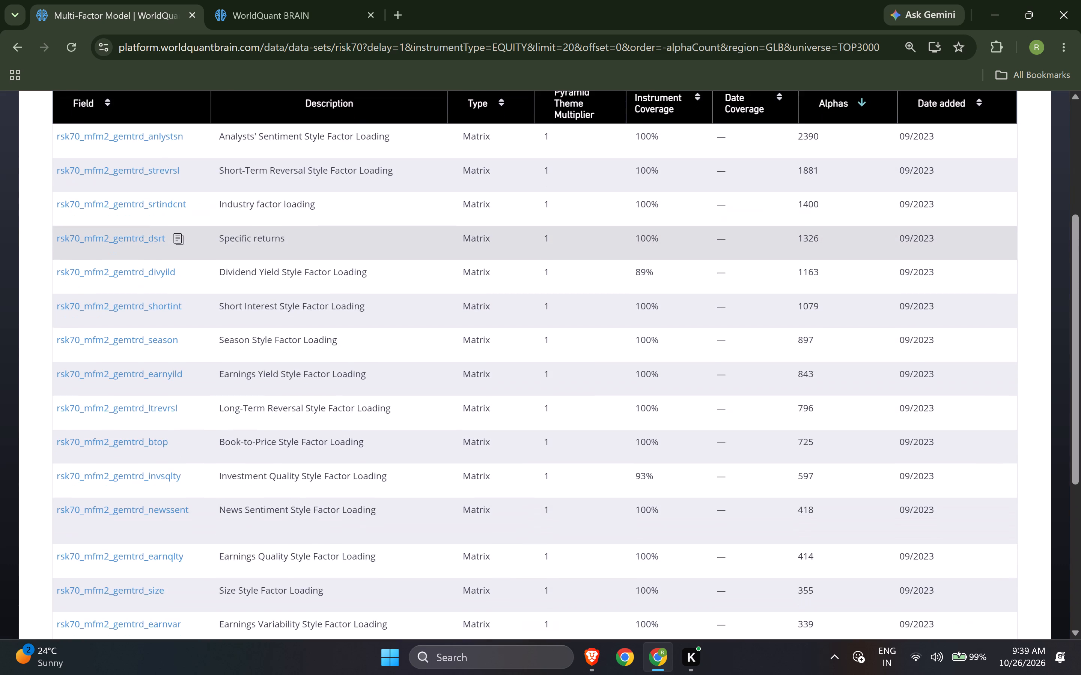
{"action": "scroll", "coordinate": [797, 421], "scroll_direction": "down", "scroll_amount": 1}
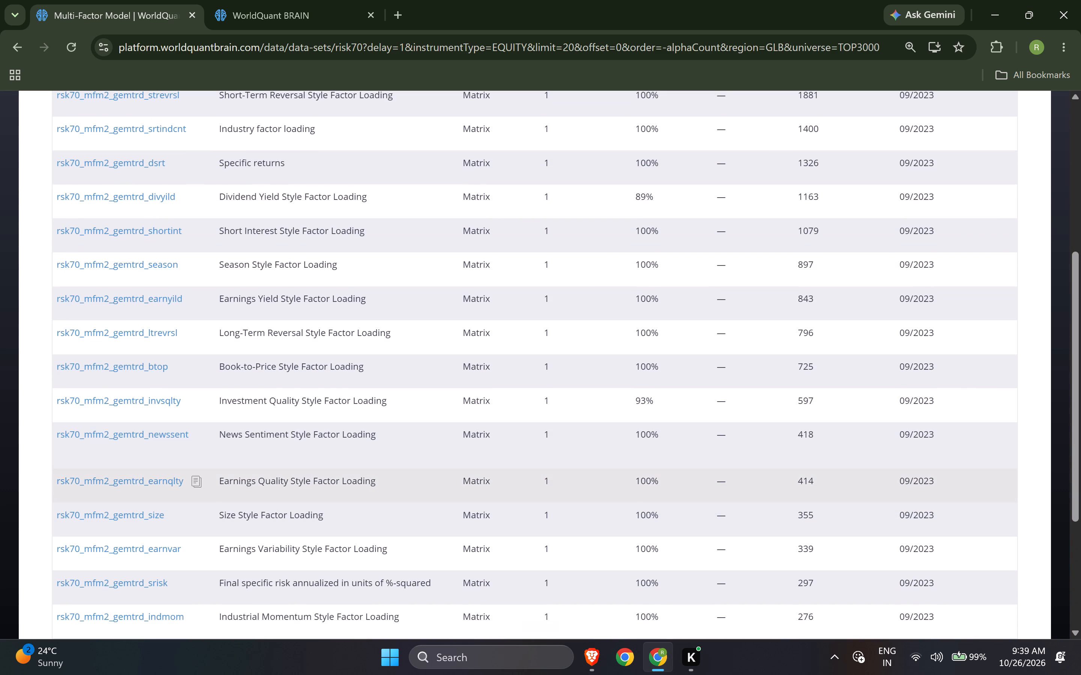
{"action": "left_click", "coordinate": [193, 480]}
Replace the data field in Simulation 4's ts_av_diff expression with rsk70_mfm2_gemtrd_earnqlty and run a full simulation.
{"action": "left_click", "coordinate": [256, 0]}
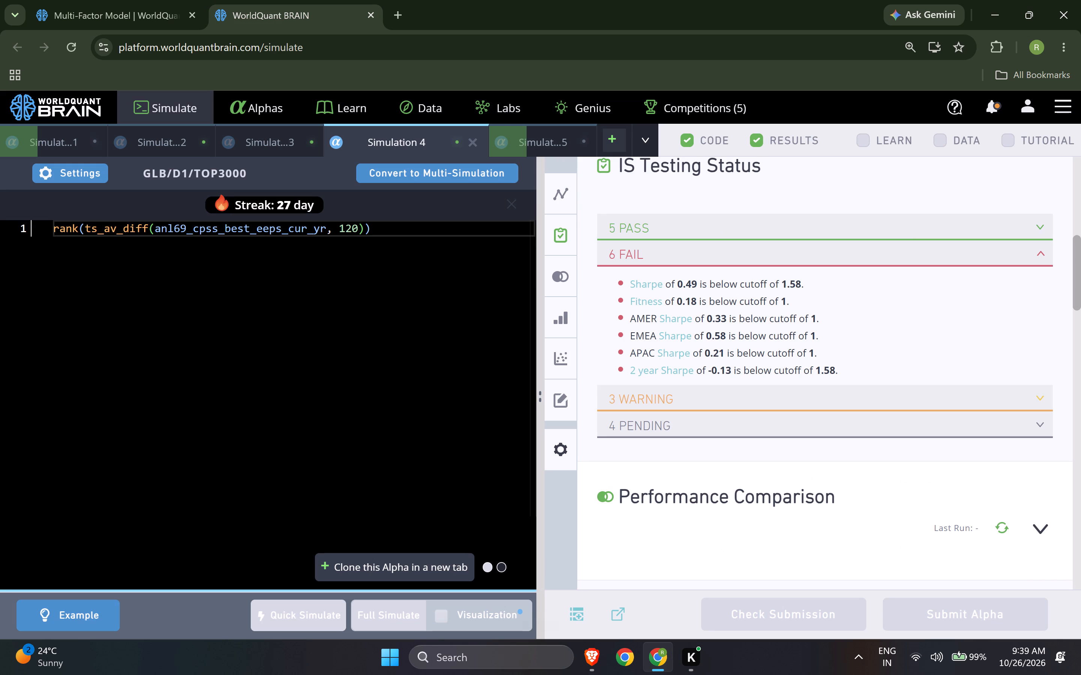
{"action": "double_click", "coordinate": [272, 229]}
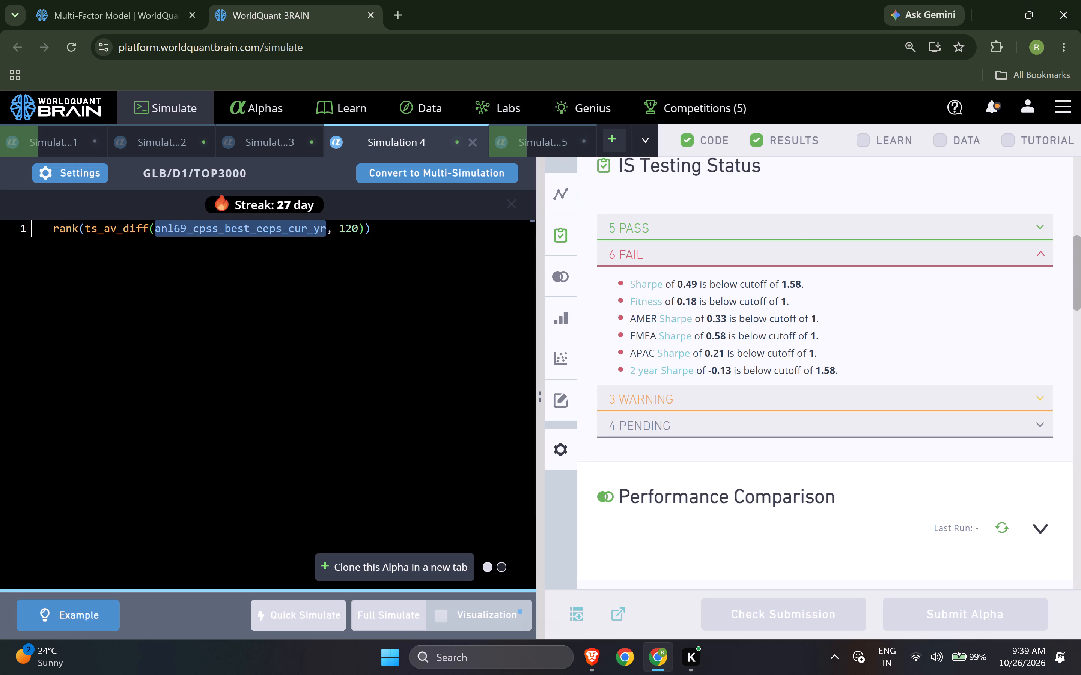
{"action": "key", "text": "ctrl+v"}
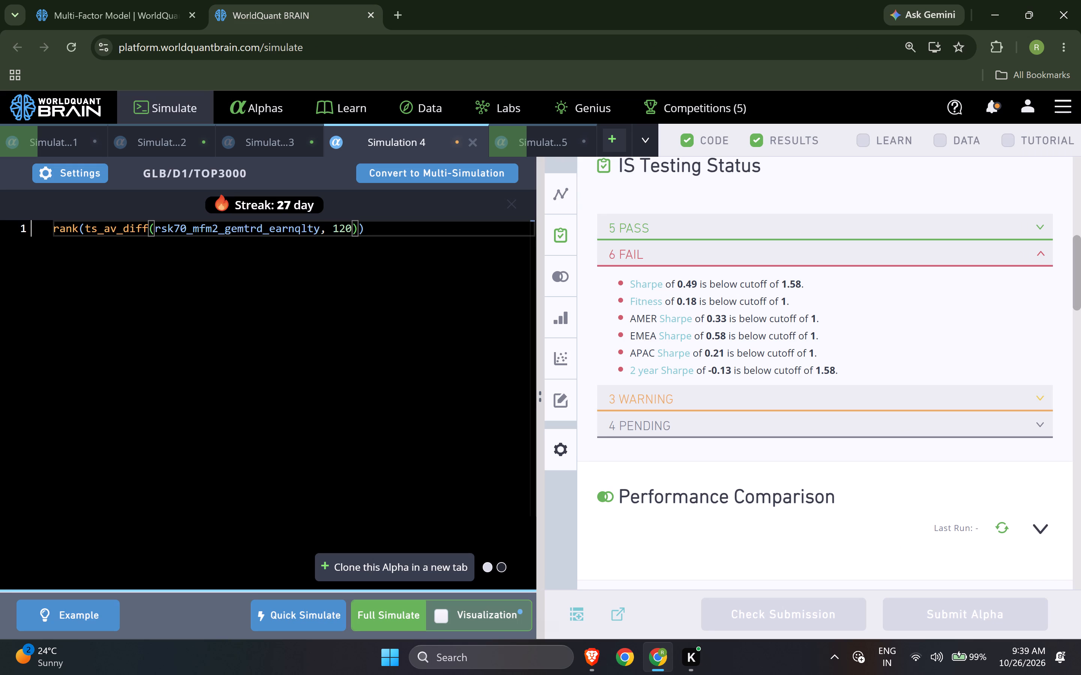
{"action": "left_click", "coordinate": [392, 610]}
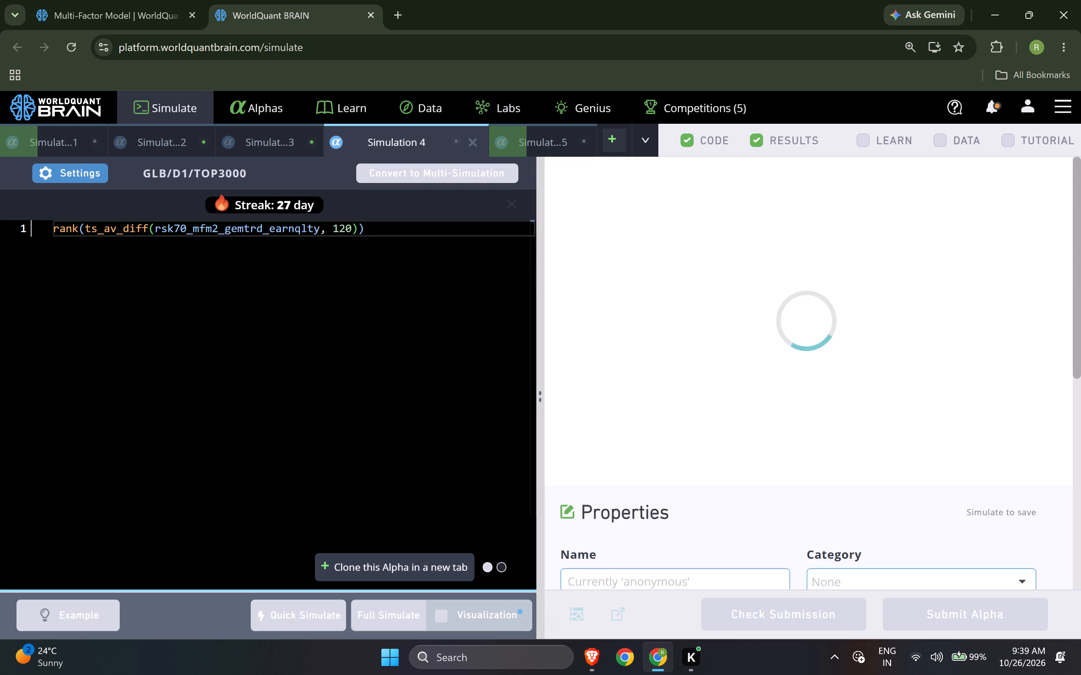
Check Simulation 3's failed tests, replace the field in its ts_backfill expression with rsk70_mfm2_gemtrd_earnqlty, and run a full simulation.
{"action": "left_click", "coordinate": [286, 148]}
{"action": "scroll", "coordinate": [655, 354], "scroll_direction": "down", "scroll_amount": 3}
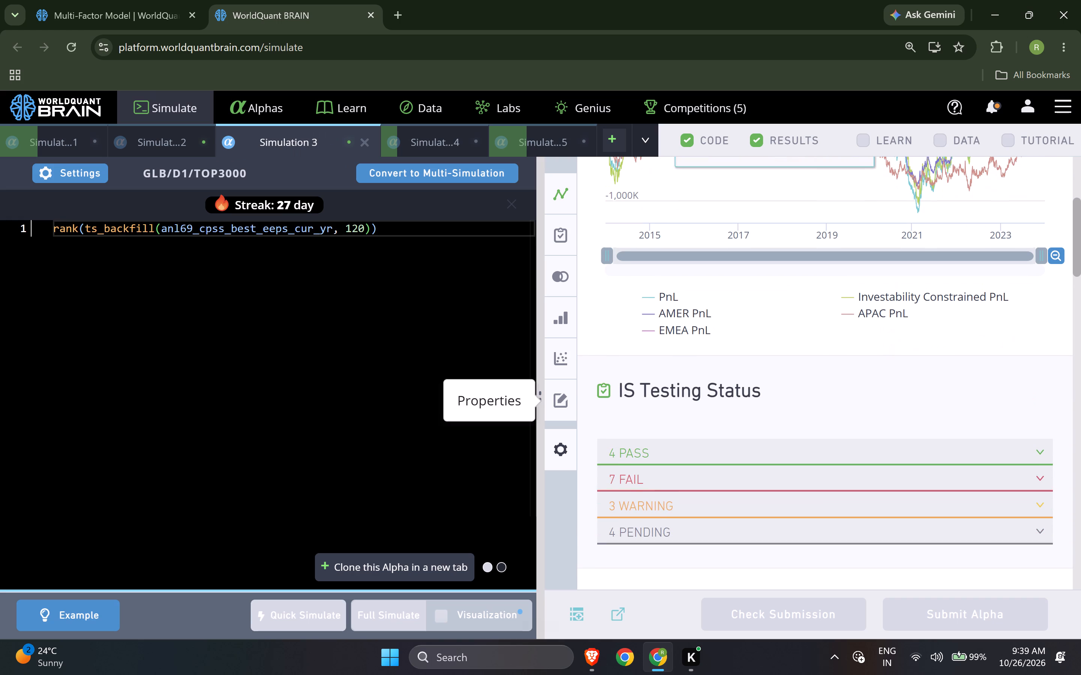
{"action": "left_click", "coordinate": [657, 468]}
{"action": "double_click", "coordinate": [288, 235]}
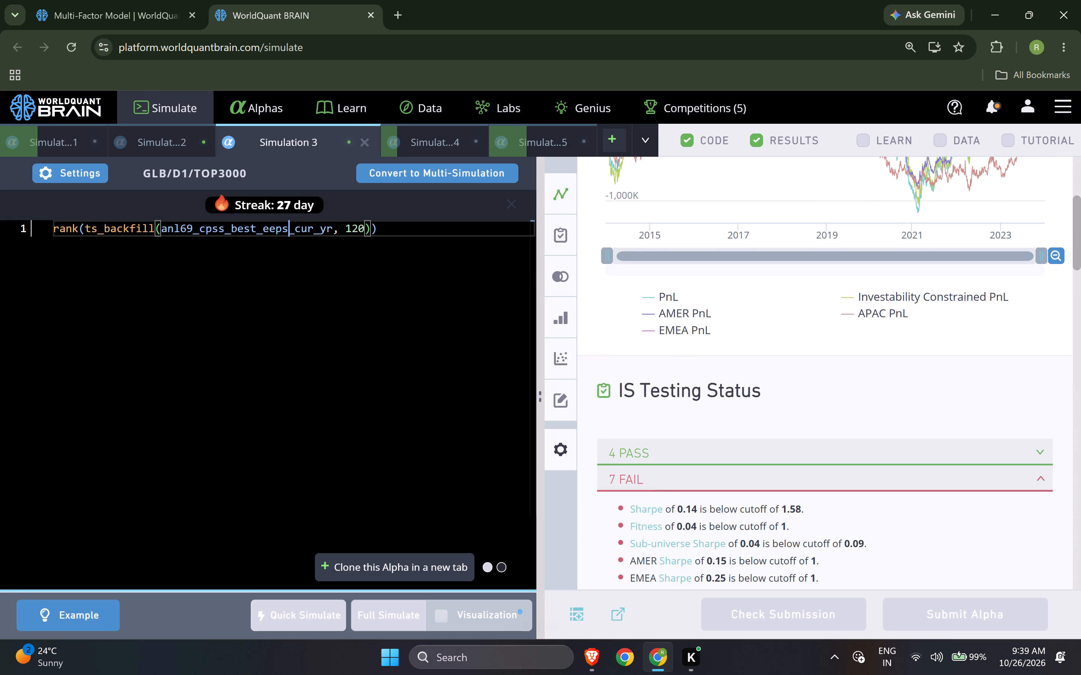
{"action": "key", "text": "ctrl+v"}
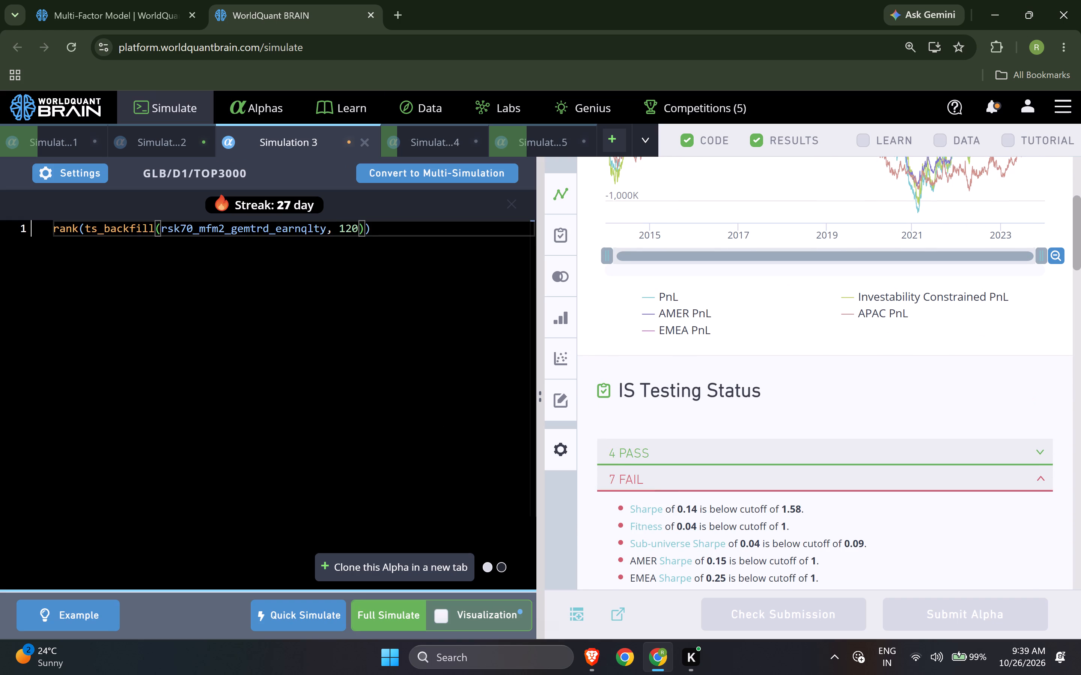
{"action": "left_click", "coordinate": [402, 617]}
Clone the ts_scale alpha of Simulation 2 into a new simulation.
{"action": "left_click", "coordinate": [181, 139]}
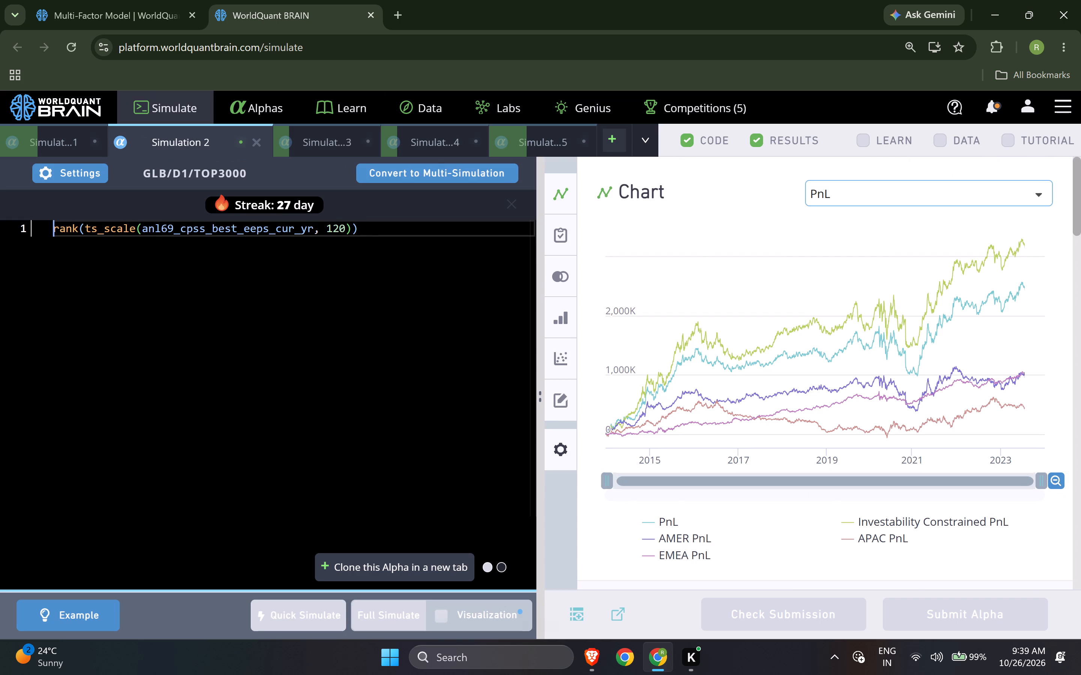
{"action": "left_click", "coordinate": [413, 561]}
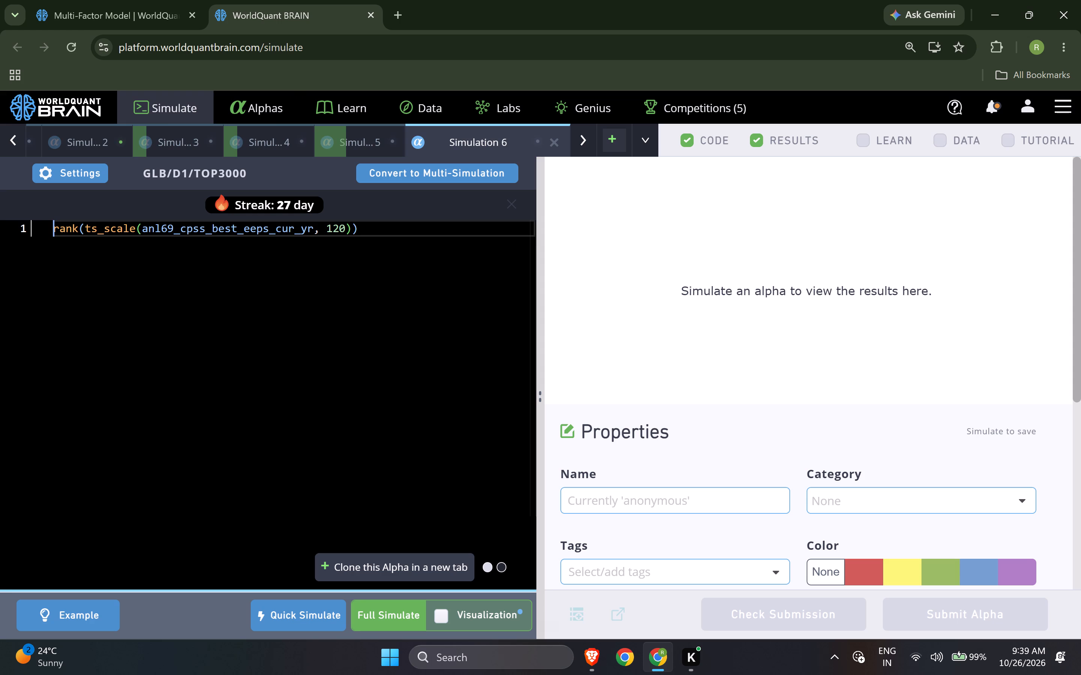
Reorder the simulations so that Simulation 2 comes before Simulation 1.
{"action": "left_click_drag", "start_coordinate": [93, 138], "coordinate": [29, 119]}
{"action": "left_click_drag", "start_coordinate": [11, 133], "coordinate": [9, 136]}
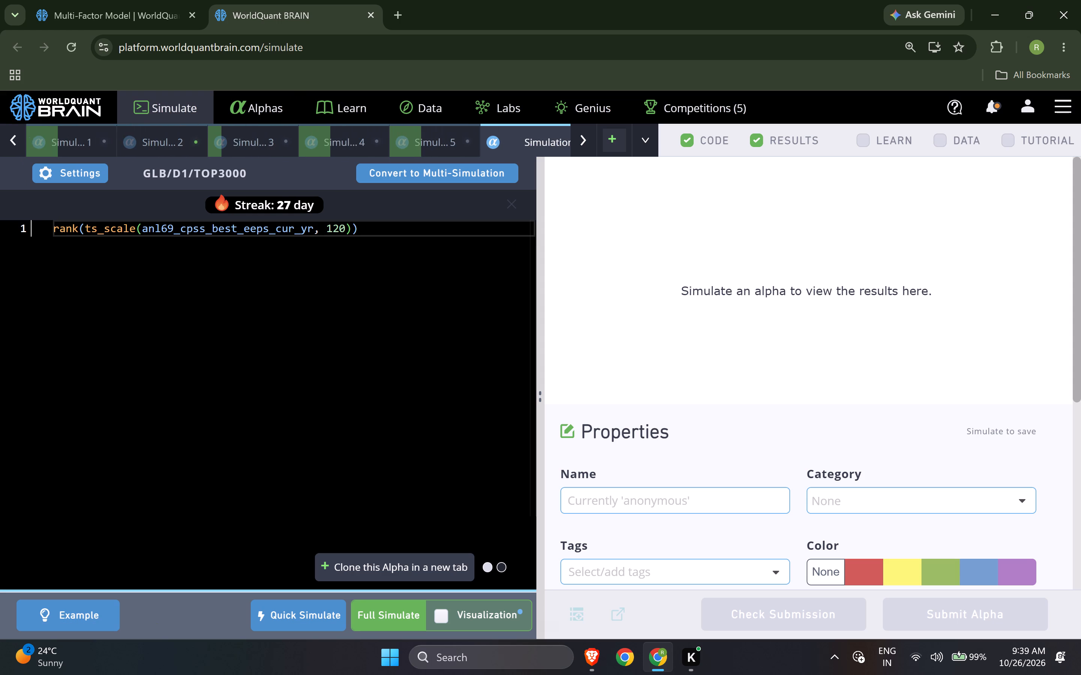
{"action": "left_click_drag", "start_coordinate": [174, 145], "coordinate": [71, 144]}
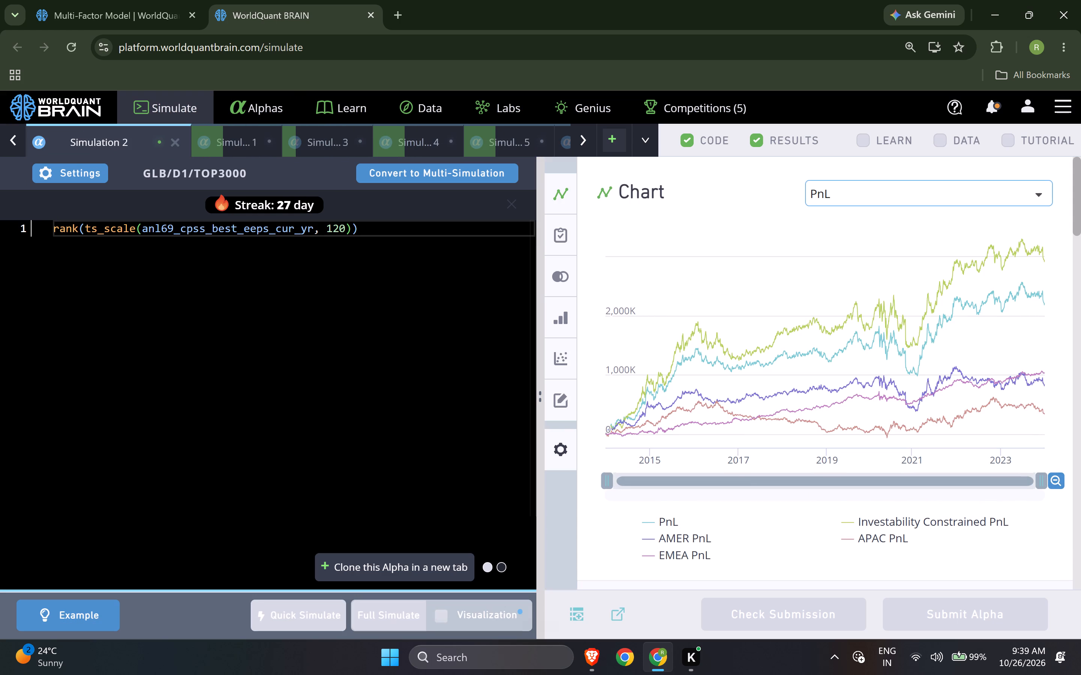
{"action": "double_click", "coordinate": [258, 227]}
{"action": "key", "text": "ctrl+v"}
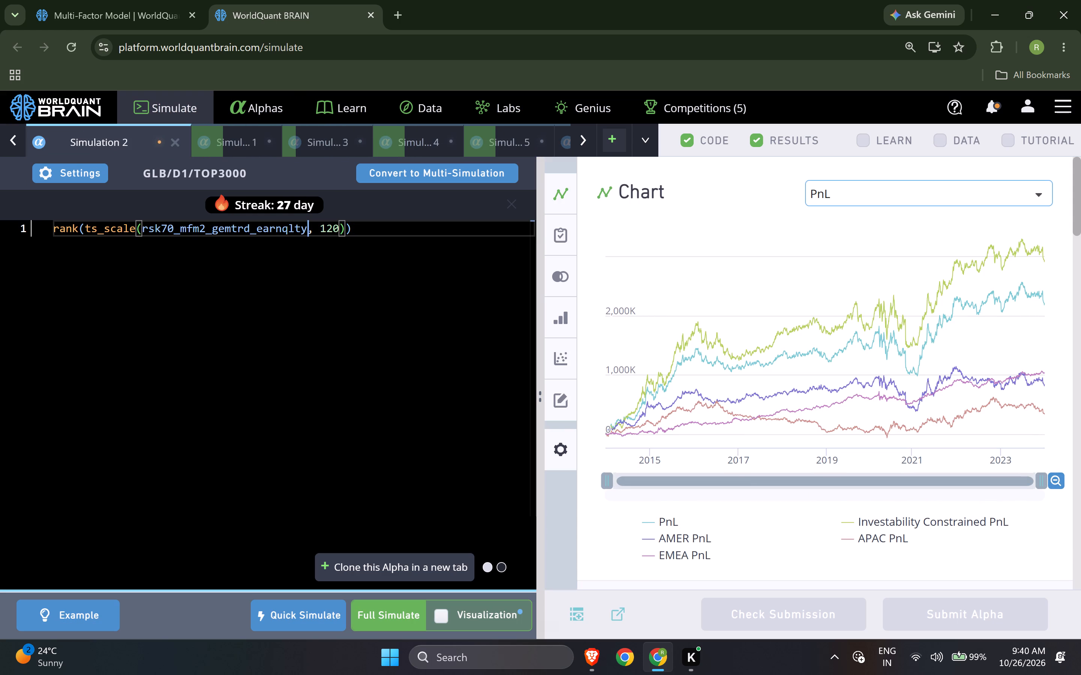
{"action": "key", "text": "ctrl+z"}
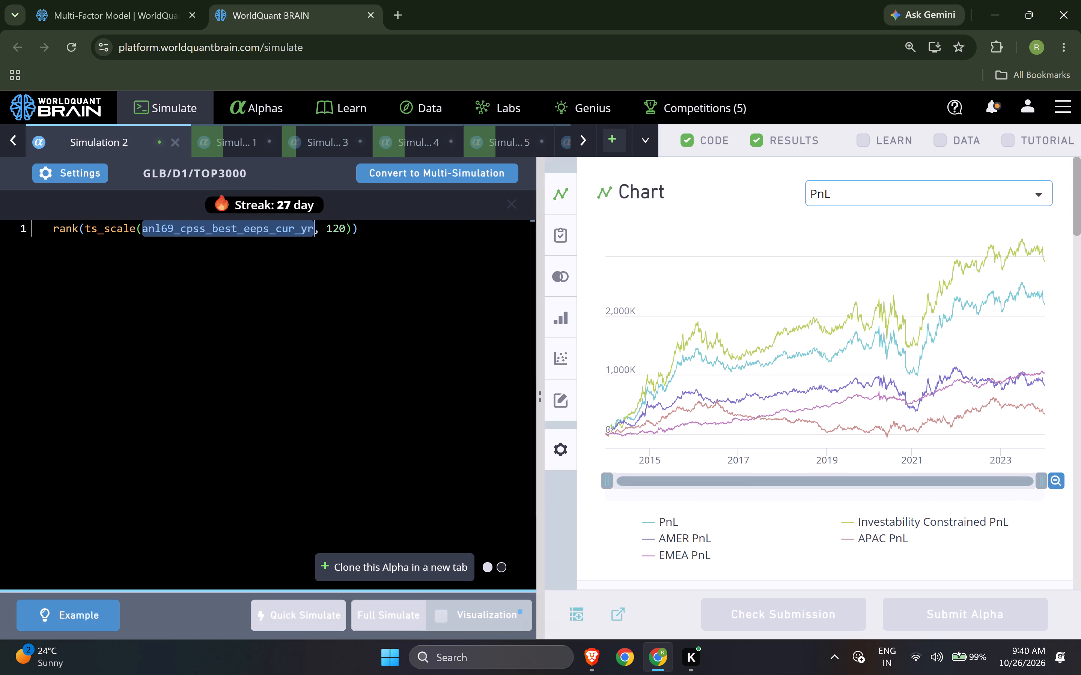
Replace the data field in Simulation 6's ts_scale expression with rsk70_mfm2_gemtrd_earnqlty.
{"action": "left_click", "coordinate": [575, 142]}
{"action": "left_click", "coordinate": [518, 148]}
{"action": "left_click", "coordinate": [229, 224]}
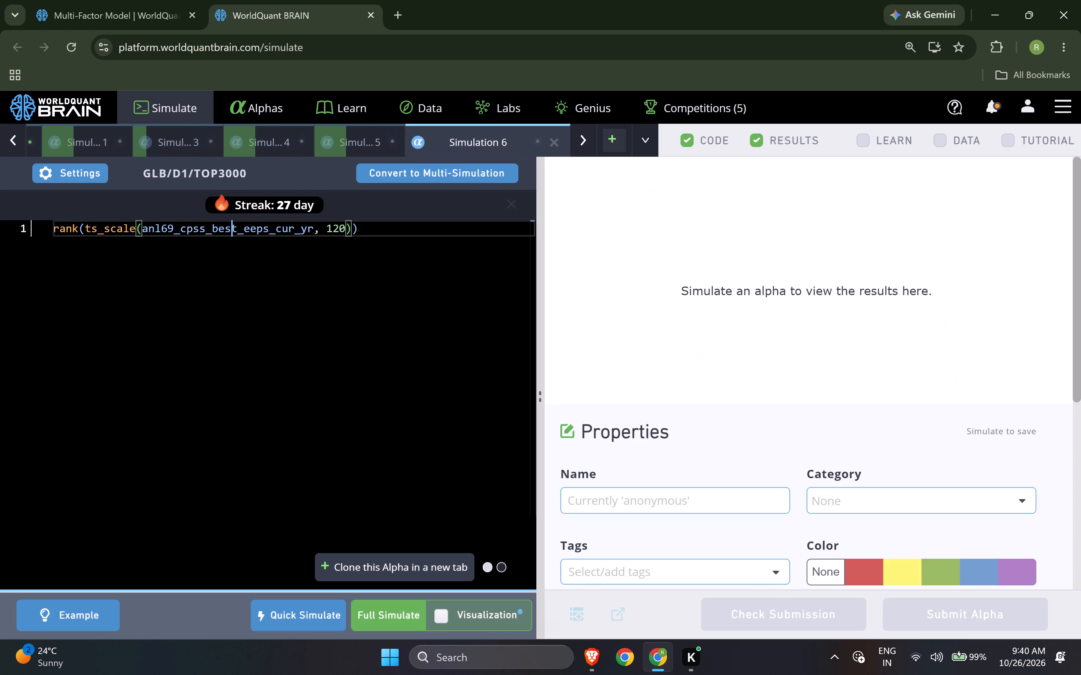
{"action": "triple_click", "coordinate": [229, 224]}
{"action": "double_click", "coordinate": [227, 224]}
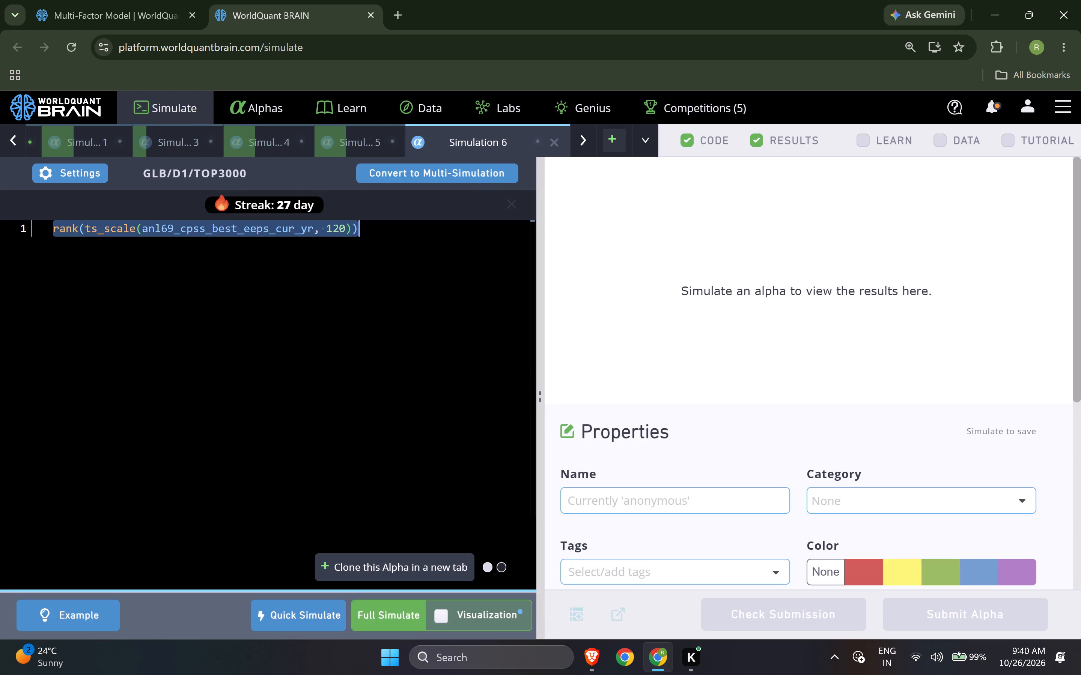
{"action": "double_click", "coordinate": [225, 225]}
{"action": "key", "text": "ctrl+v"}
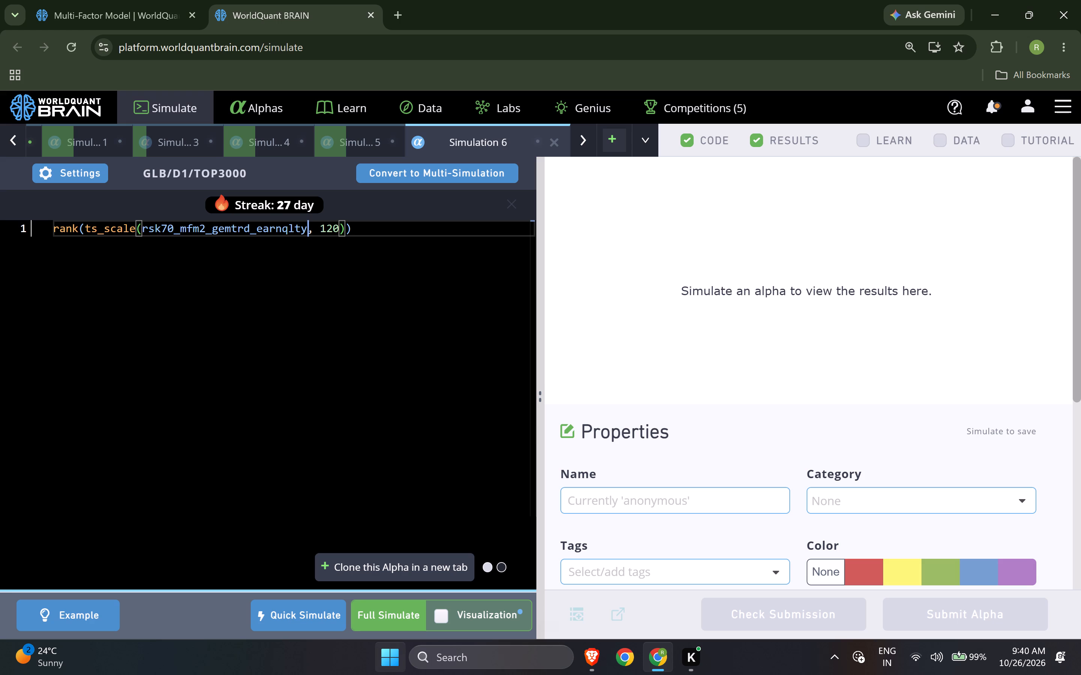
Run a full simulation of the ts_scale alpha in Simulation 6.
{"action": "left_click", "coordinate": [10, 136]}
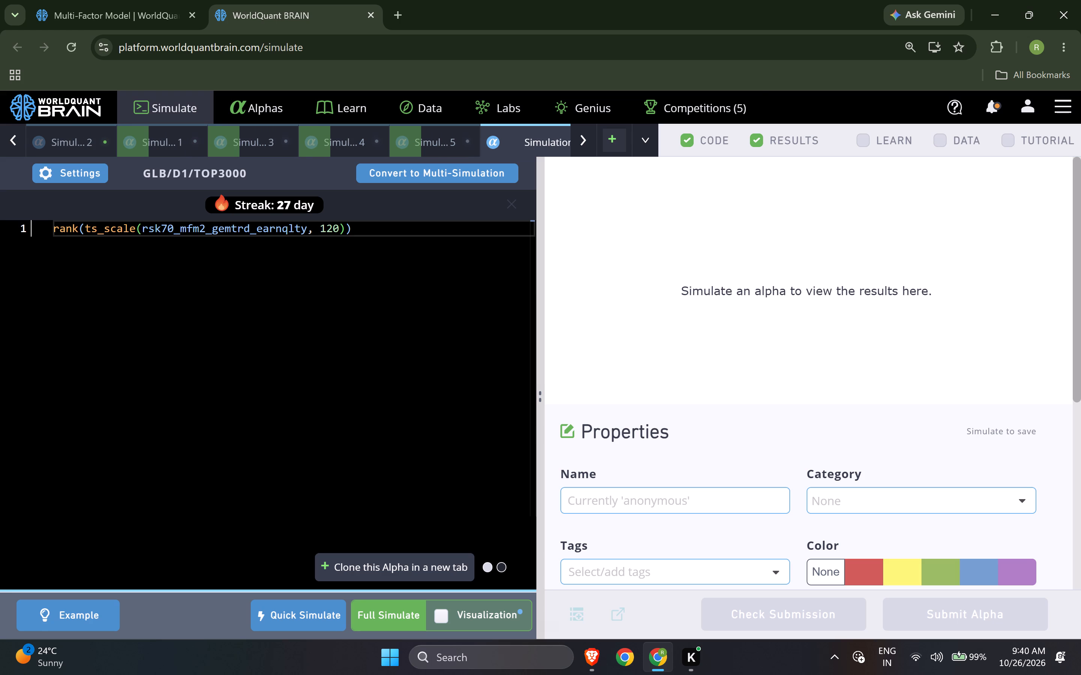
{"action": "left_click", "coordinate": [6, 139]}
{"action": "left_click", "coordinate": [107, 0]}
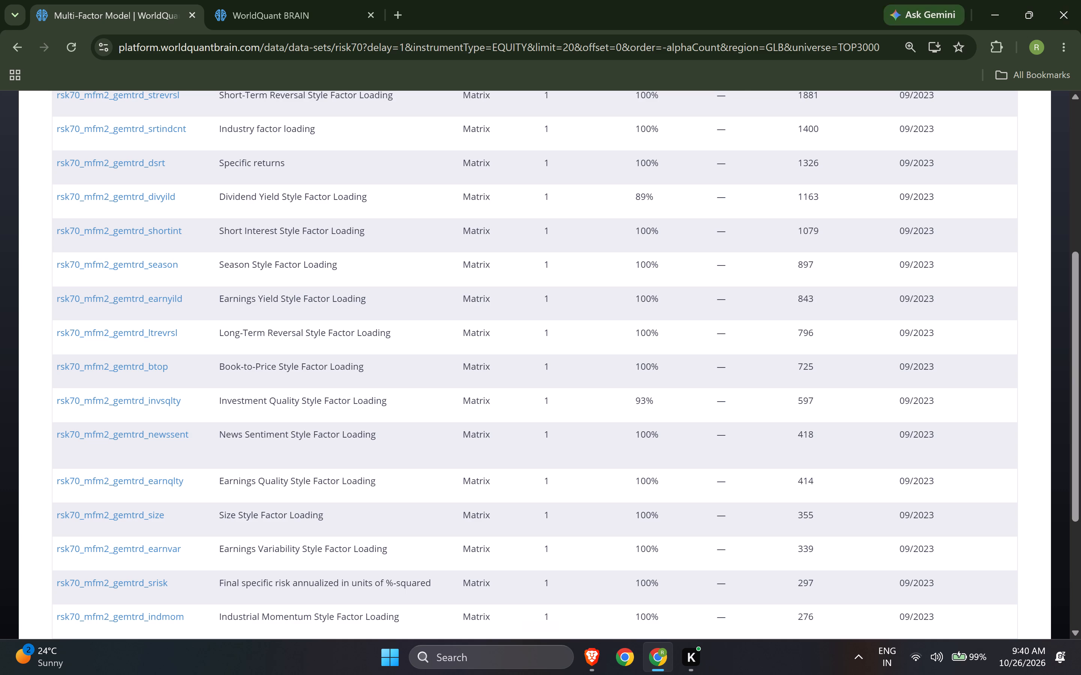
{"action": "left_click", "coordinate": [276, 0]}
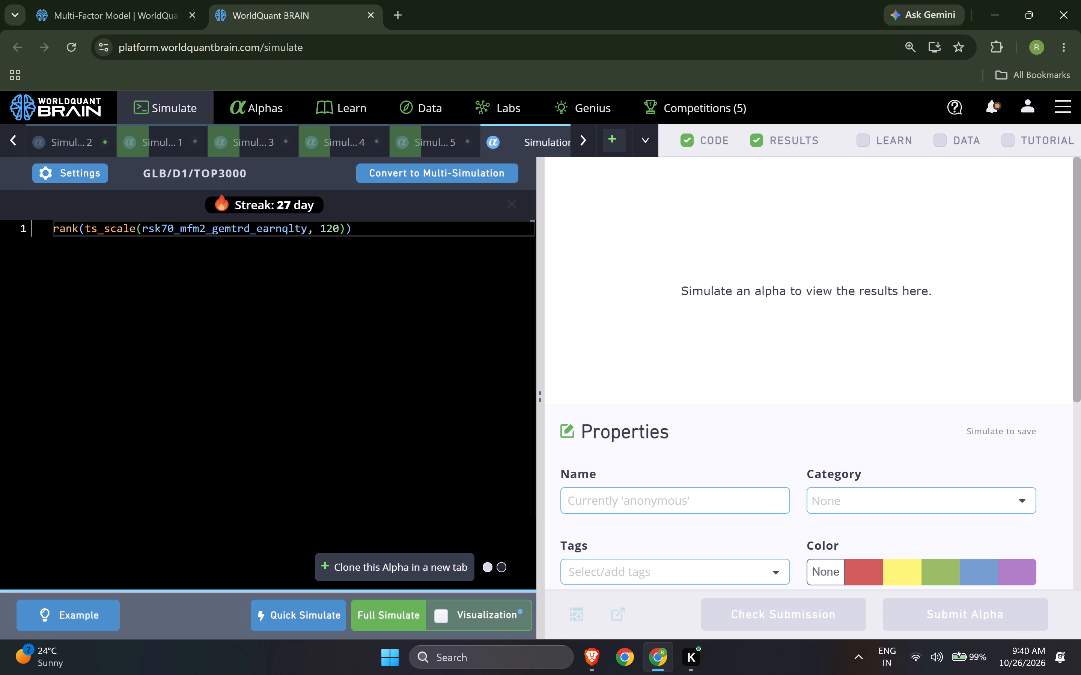
{"action": "left_click", "coordinate": [15, 147]}
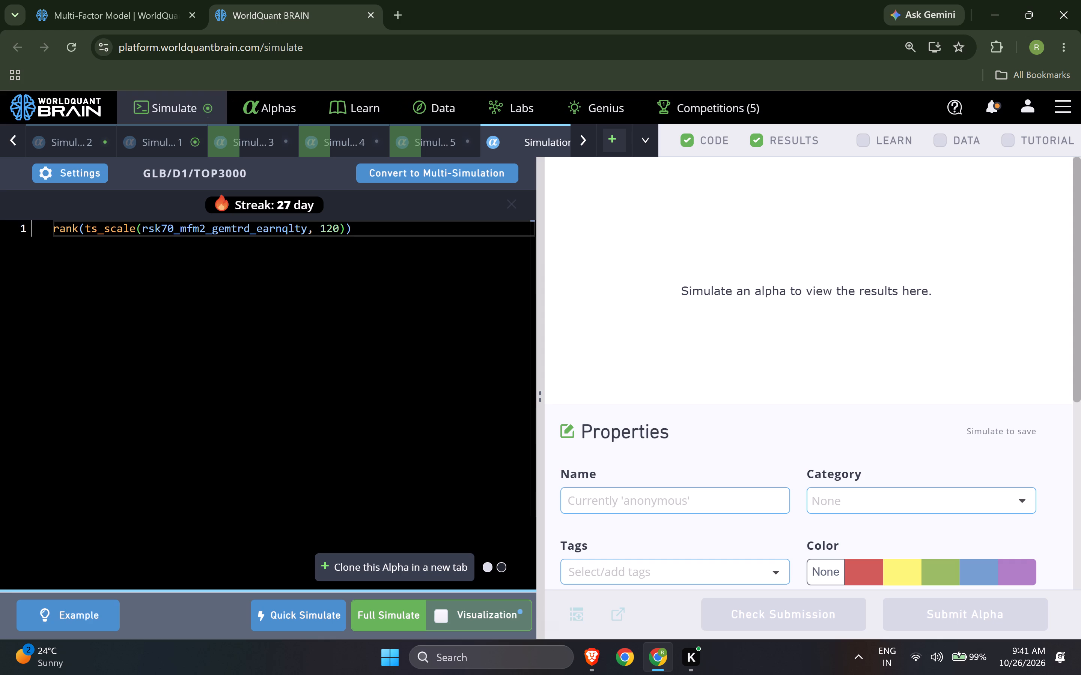
{"action": "left_click", "coordinate": [383, 620]}
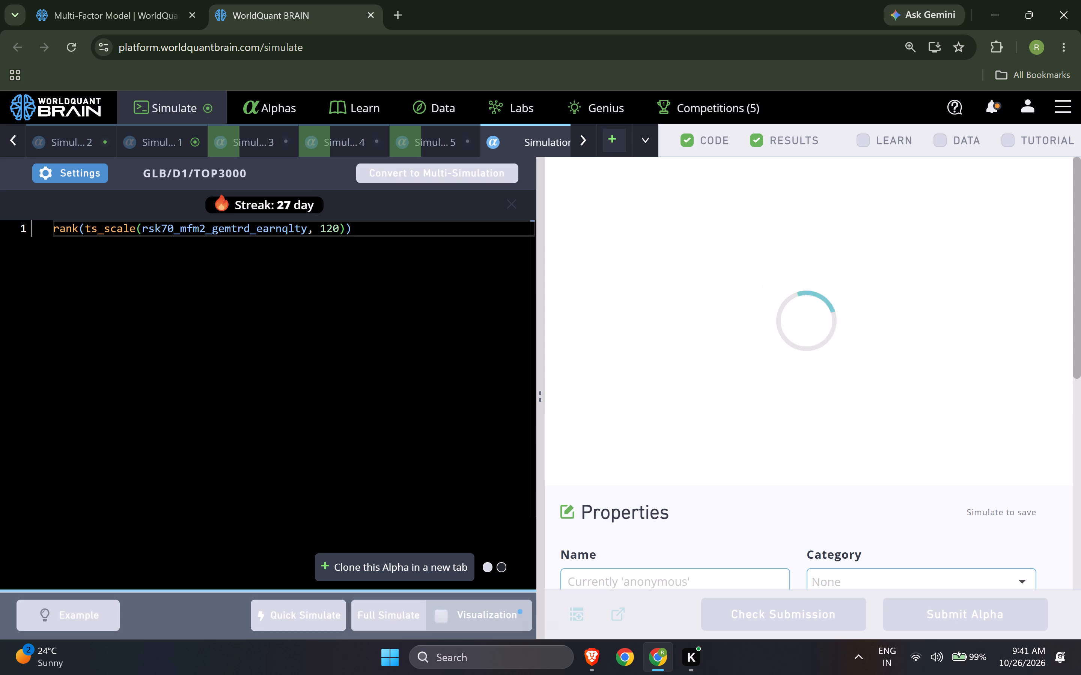
Check the failed IS tests of Simulation 1 and the IS testing status of Simulation 2.
{"action": "left_click", "coordinate": [177, 141]}
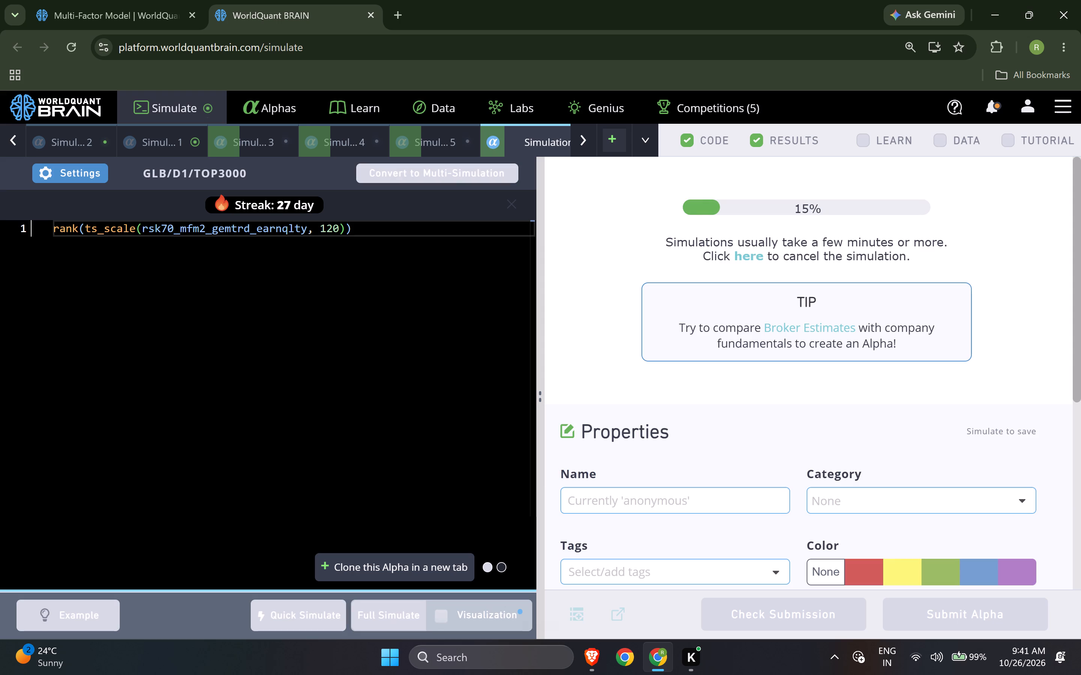
{"action": "scroll", "coordinate": [765, 479], "scroll_direction": "down", "scroll_amount": 2}
{"action": "scroll", "coordinate": [744, 558], "scroll_direction": "down", "scroll_amount": 2}
{"action": "left_click", "coordinate": [706, 402]}
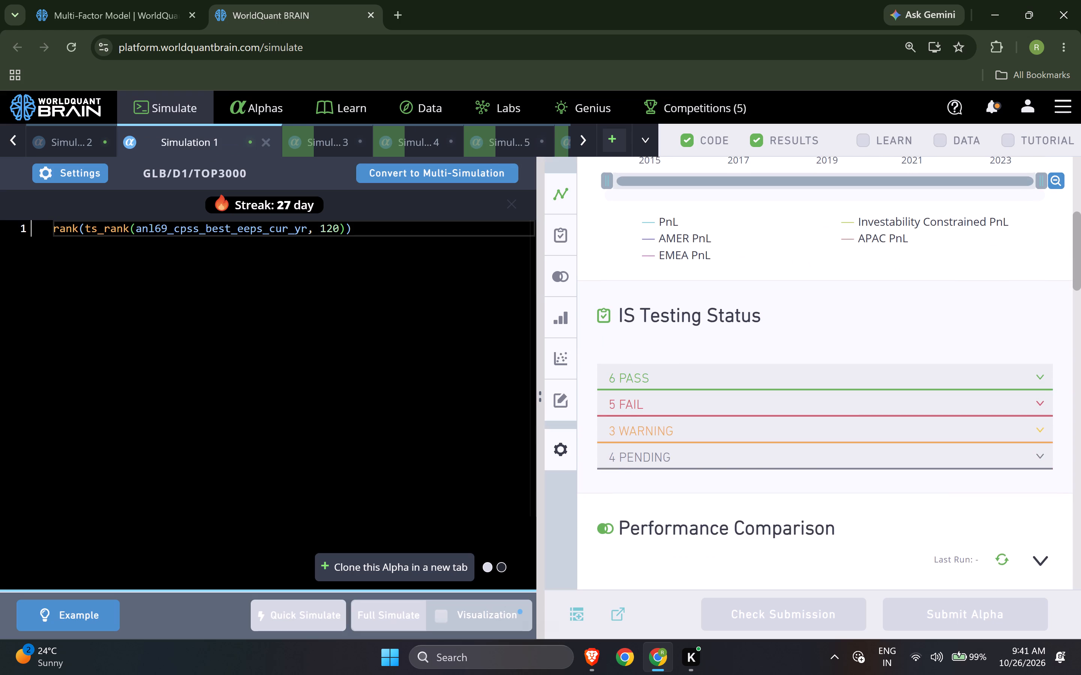
{"action": "left_click", "coordinate": [92, 144]}
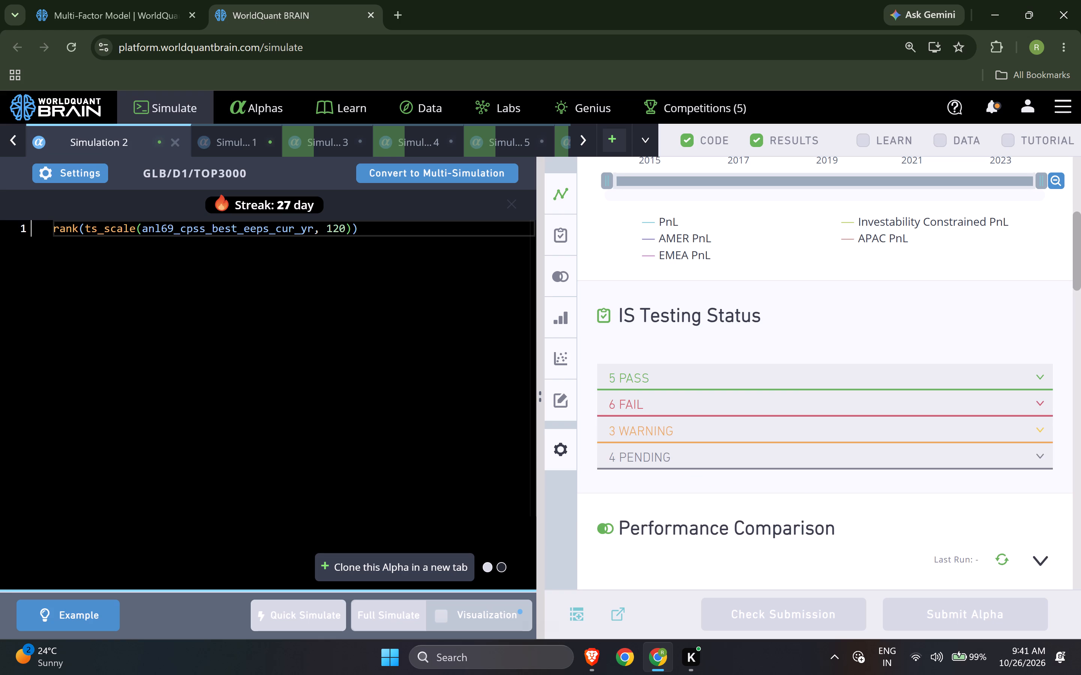
{"action": "left_click", "coordinate": [566, 145]}
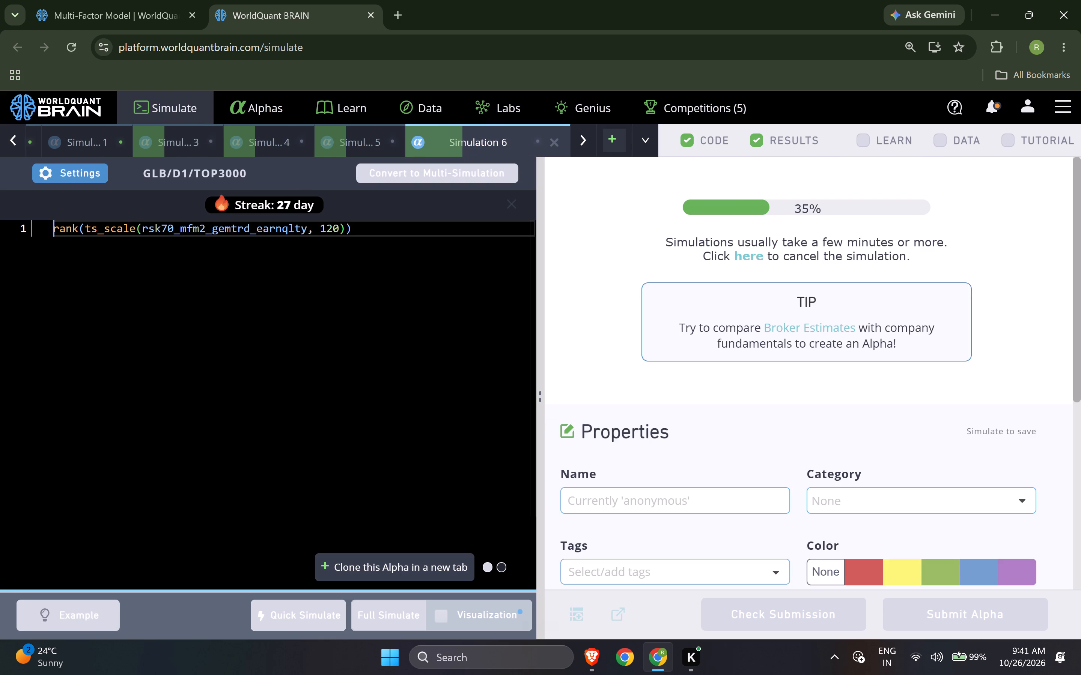
Reorder the simulations so that Simulation 1 comes directly after Simulation 5.
{"action": "left_click", "coordinate": [4, 149]}
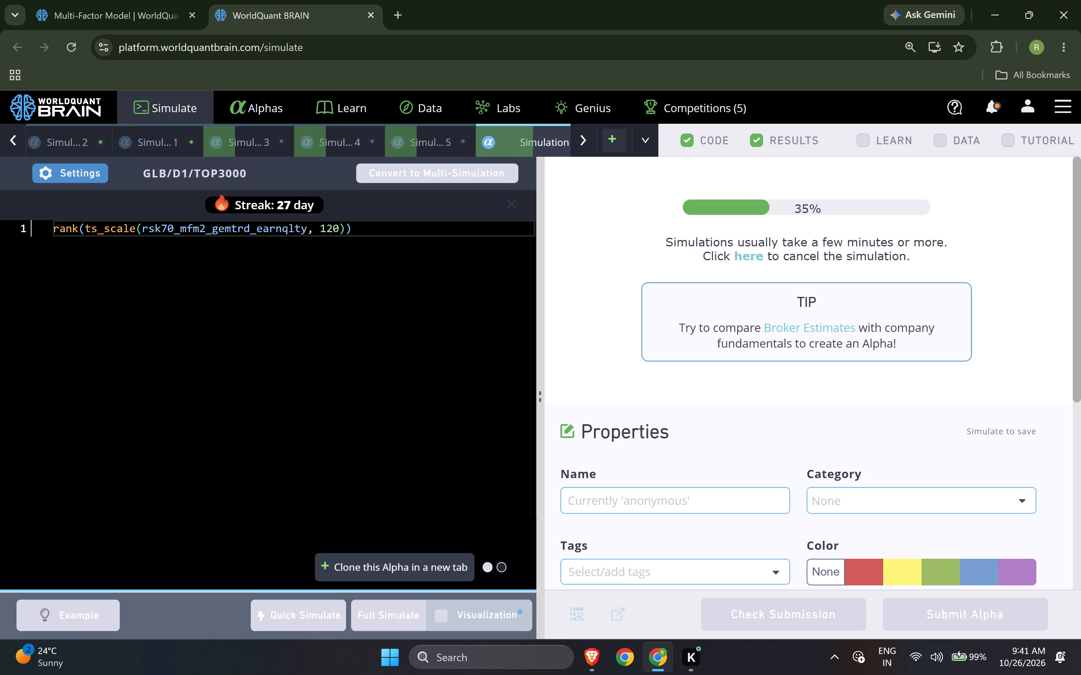
{"action": "left_click_drag", "start_coordinate": [155, 150], "coordinate": [0, 195]}
{"action": "left_click_drag", "start_coordinate": [143, 149], "coordinate": [36, 168]}
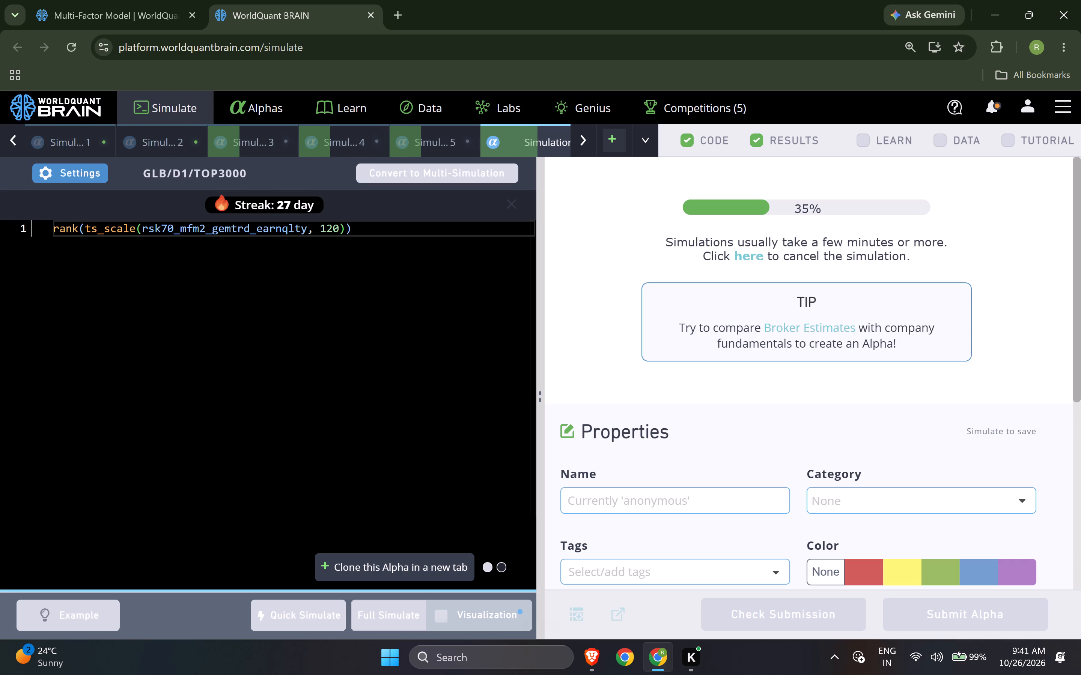
{"action": "left_click_drag", "start_coordinate": [135, 142], "coordinate": [506, 126]}
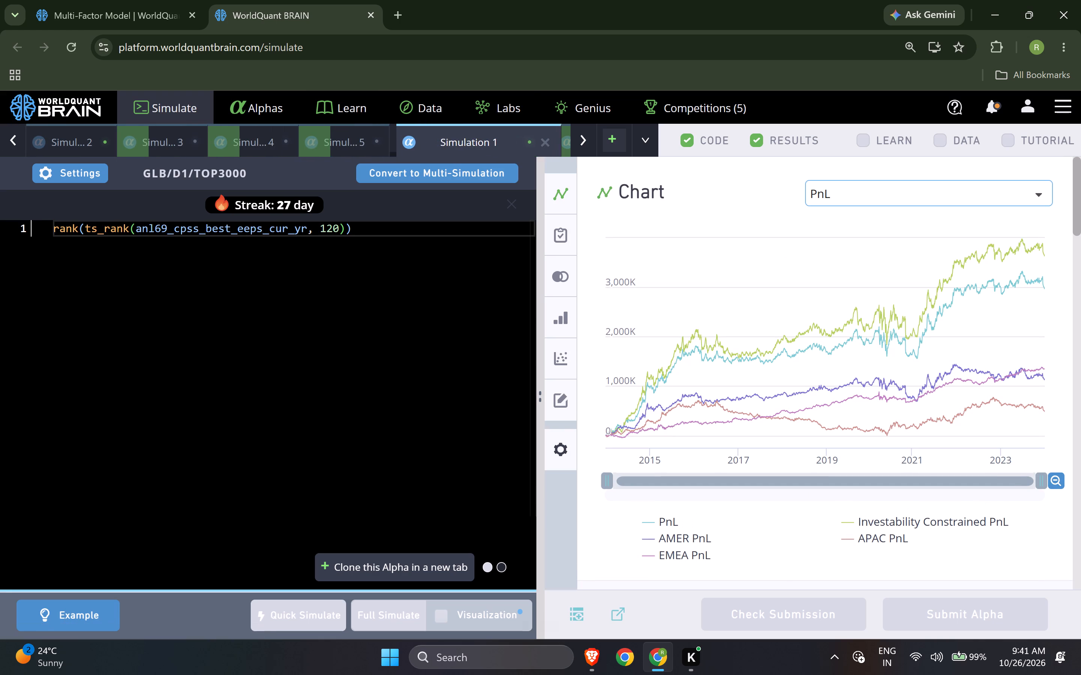
Clone the ts_scale alpha of Simulation 2 into a new simulation.
{"action": "left_click", "coordinate": [77, 147]}
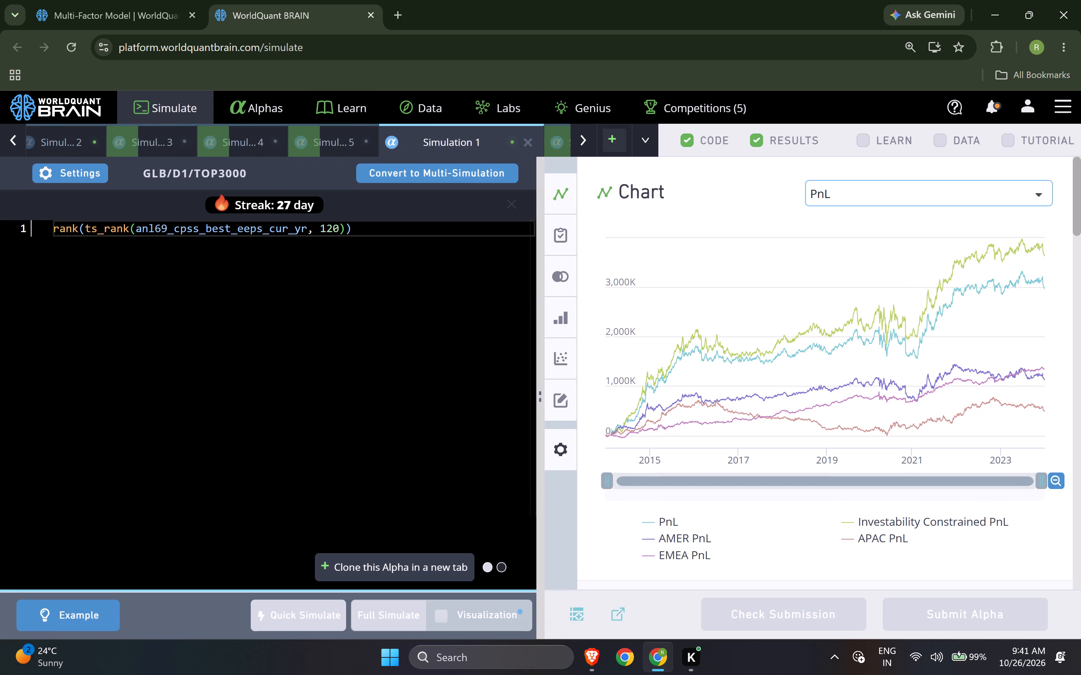
{"action": "left_click", "coordinate": [376, 564]}
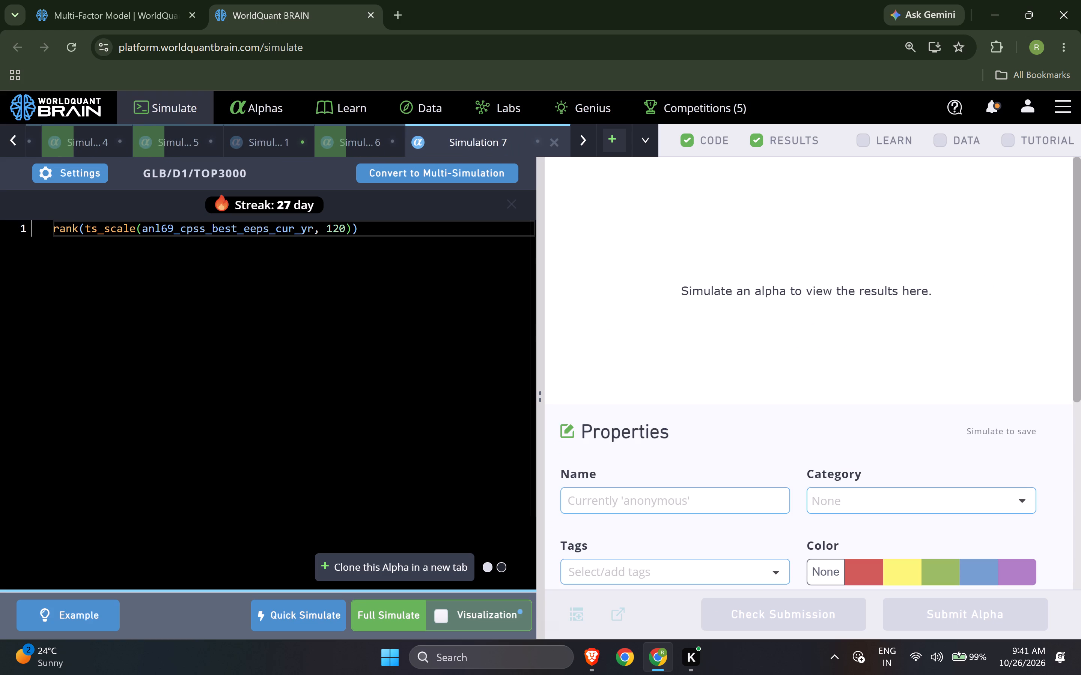
Replace the data field in Simulation 7's ts_scale expression with rsk70_mfm2_gemtrd_earnqlty and run a full simulation.
{"action": "double_click", "coordinate": [184, 233]}
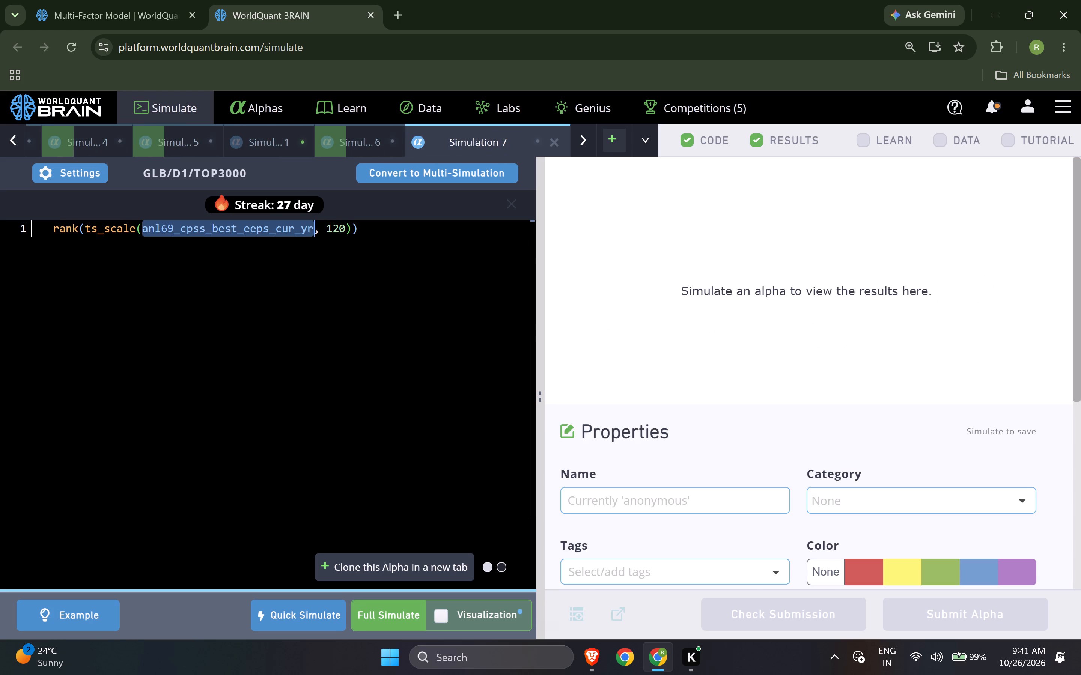
{"action": "key", "text": "ctrl+v"}
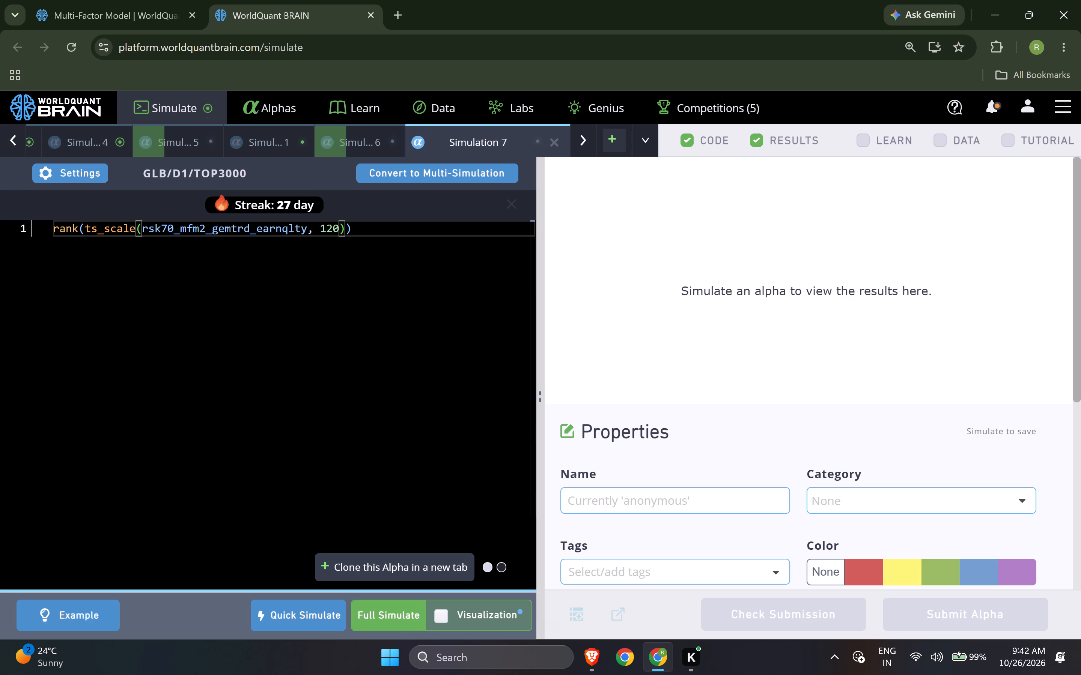
{"action": "left_click", "coordinate": [374, 611]}
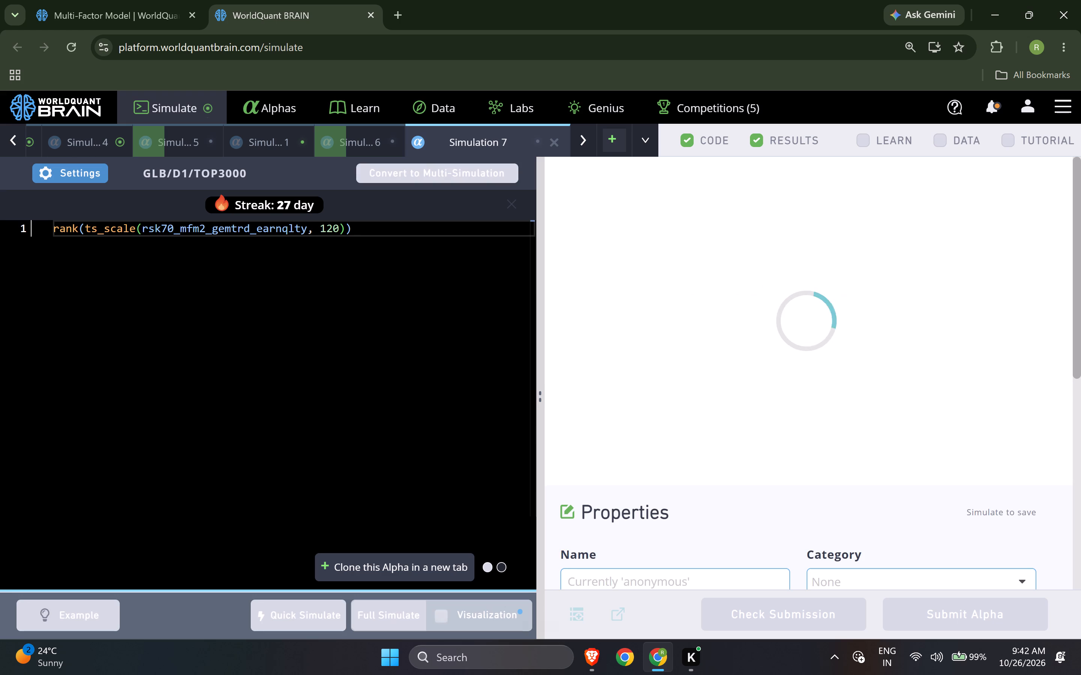
Examine Simulation 4's passed and failed IS tests and Simulation 3's IS summary.
{"action": "left_click", "coordinate": [3, 157]}
{"action": "left_click", "coordinate": [104, 142]}
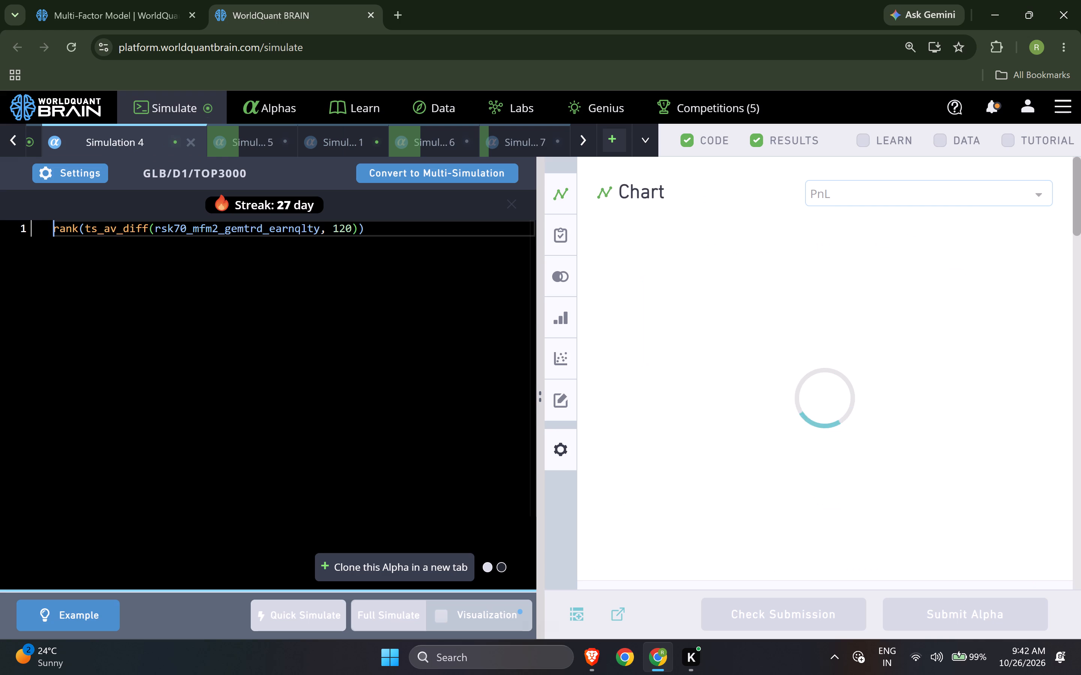
{"action": "left_click", "coordinate": [15, 142]}
{"action": "scroll", "coordinate": [1063, 372], "scroll_direction": "down", "scroll_amount": 4}
{"action": "scroll", "coordinate": [776, 481], "scroll_direction": "up", "scroll_amount": 1}
{"action": "scroll", "coordinate": [776, 481], "scroll_direction": "down", "scroll_amount": 4}
{"action": "scroll", "coordinate": [780, 498], "scroll_direction": "up", "scroll_amount": 1}
{"action": "scroll", "coordinate": [780, 498], "scroll_direction": "down", "scroll_amount": 1}
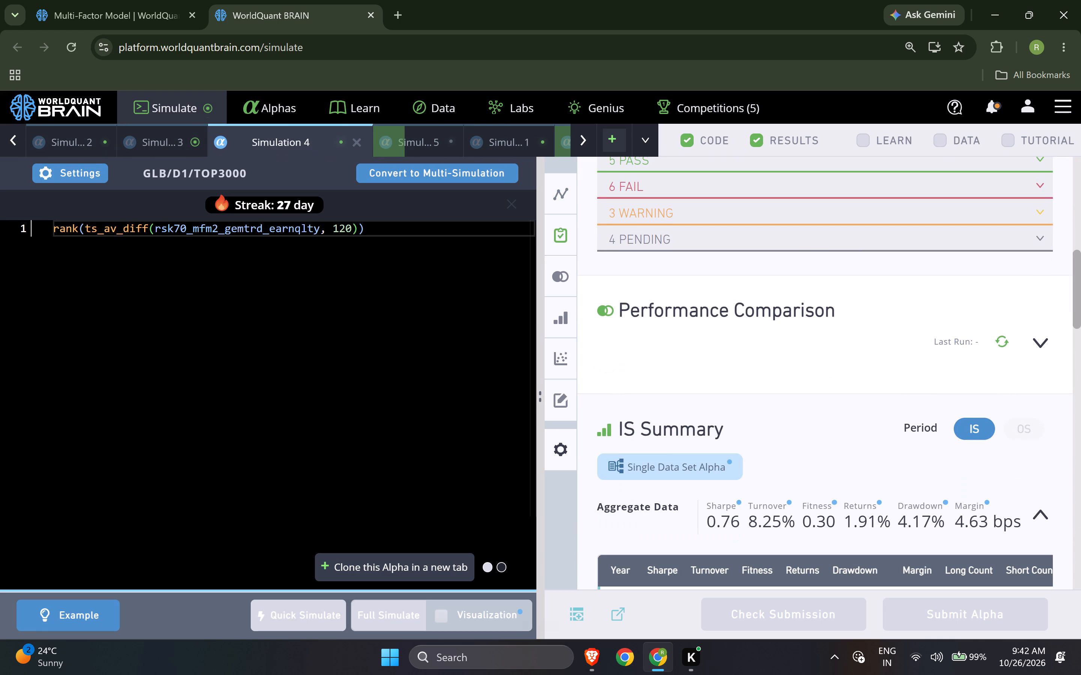
{"action": "scroll", "coordinate": [774, 320], "scroll_direction": "up", "scroll_amount": 2}
{"action": "left_click", "coordinate": [722, 326]}
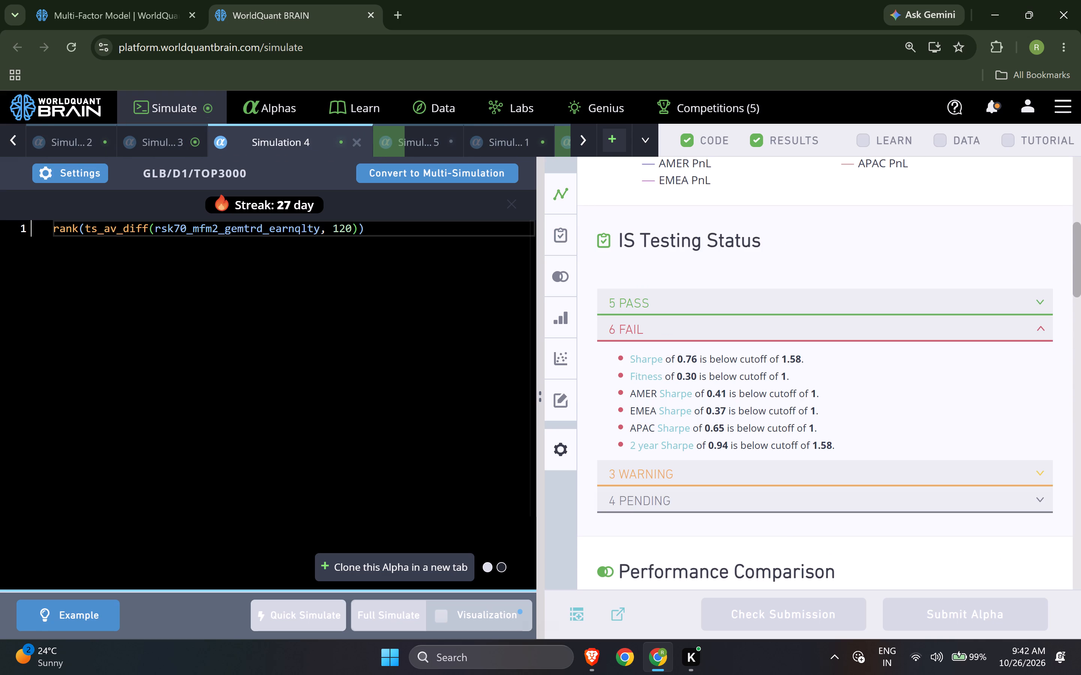
{"action": "left_click", "coordinate": [687, 294]}
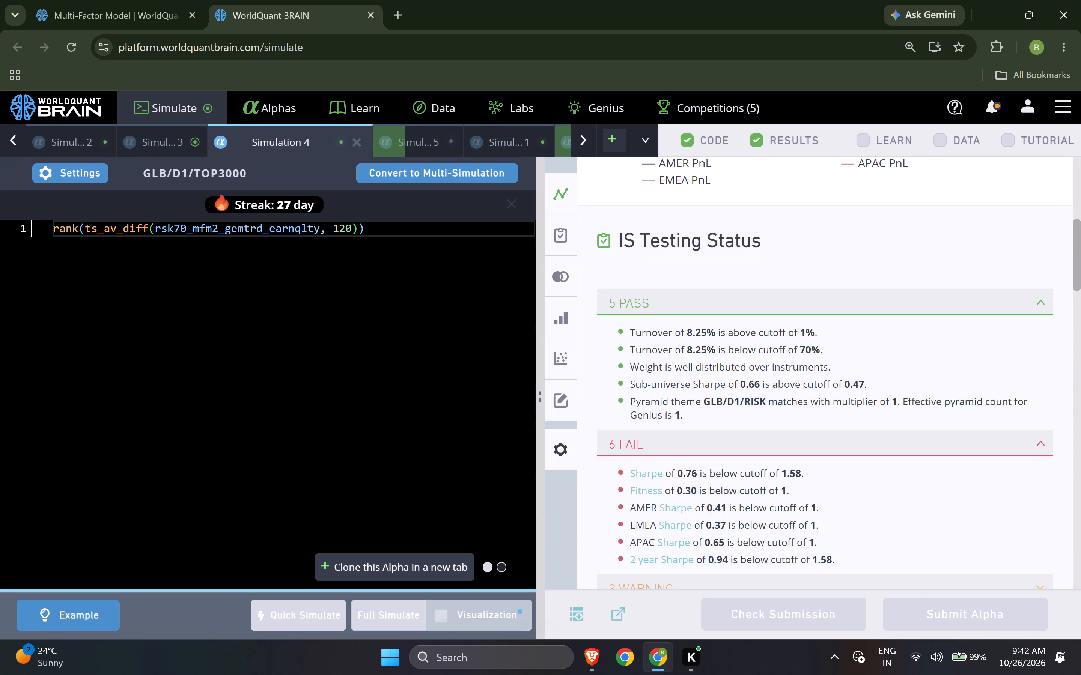
{"action": "left_click", "coordinate": [179, 141]}
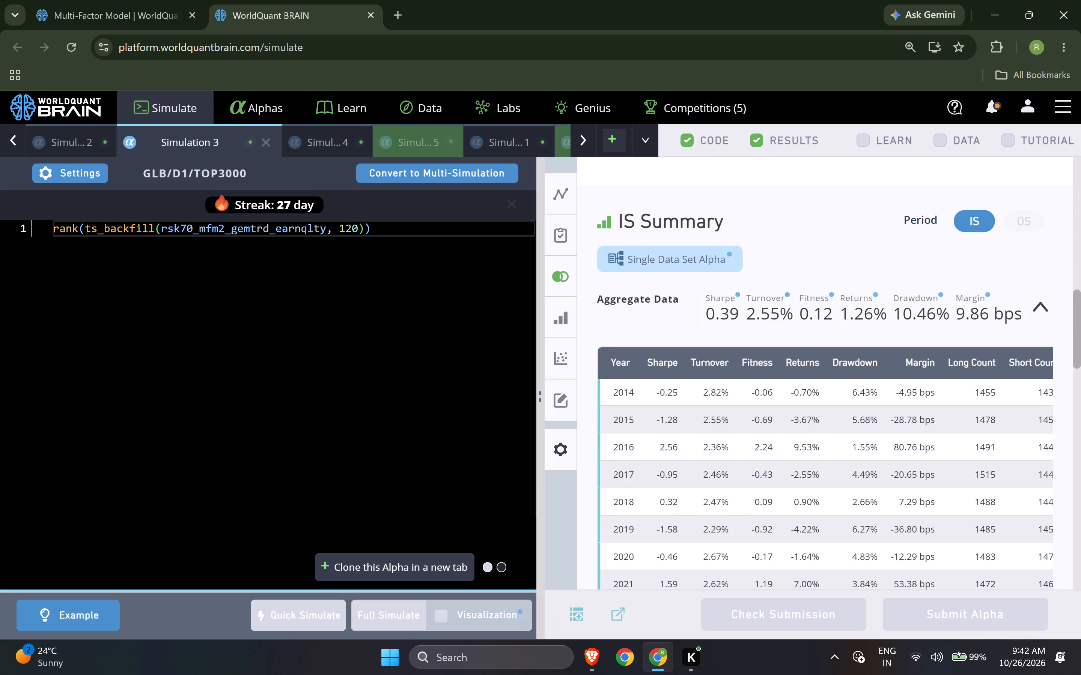
{"action": "scroll", "coordinate": [671, 319], "scroll_direction": "up", "scroll_amount": 3}
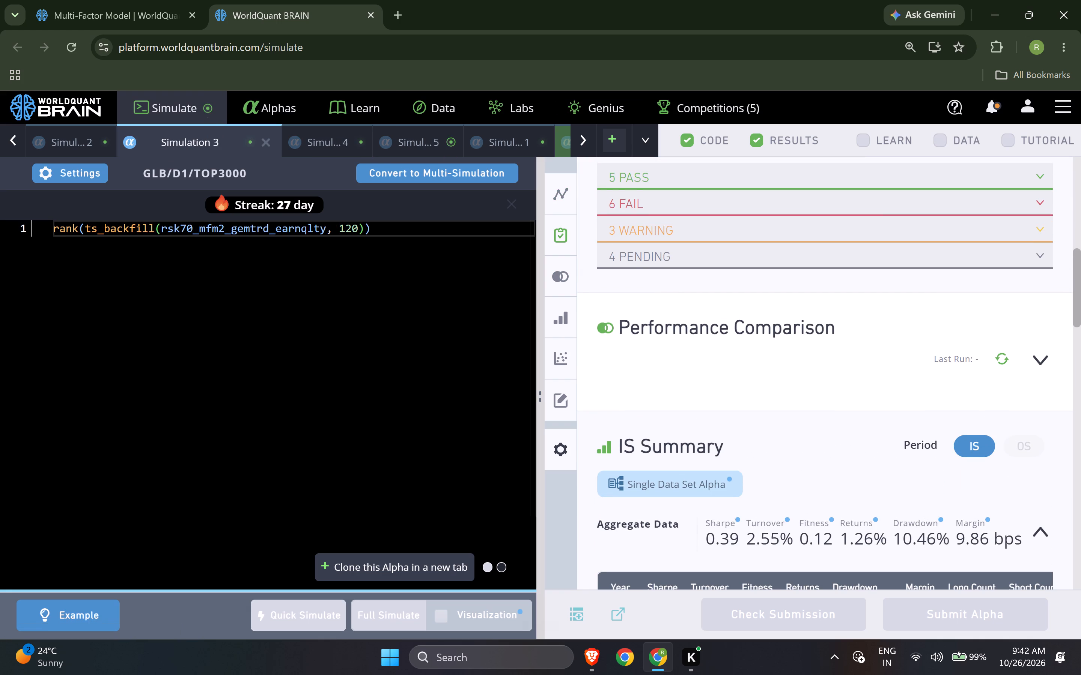
Open Simulation 5 with the ts_arg_min alpha and close it.
{"action": "left_click", "coordinate": [423, 145]}
{"action": "left_click", "coordinate": [639, 197]}
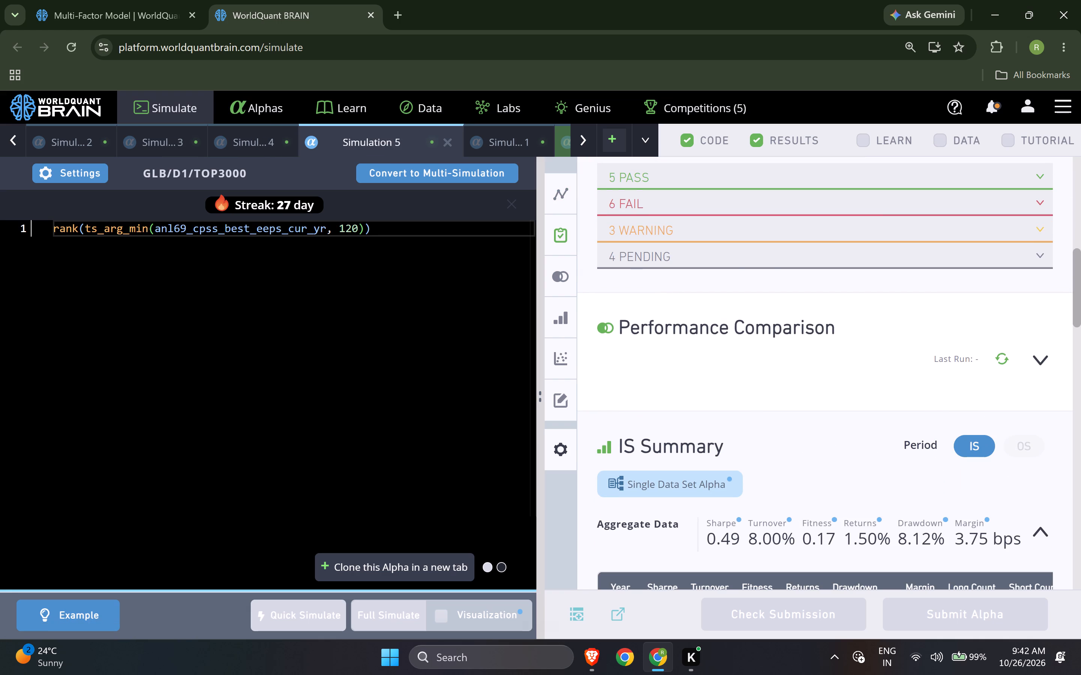
{"action": "left_click", "coordinate": [448, 144]}
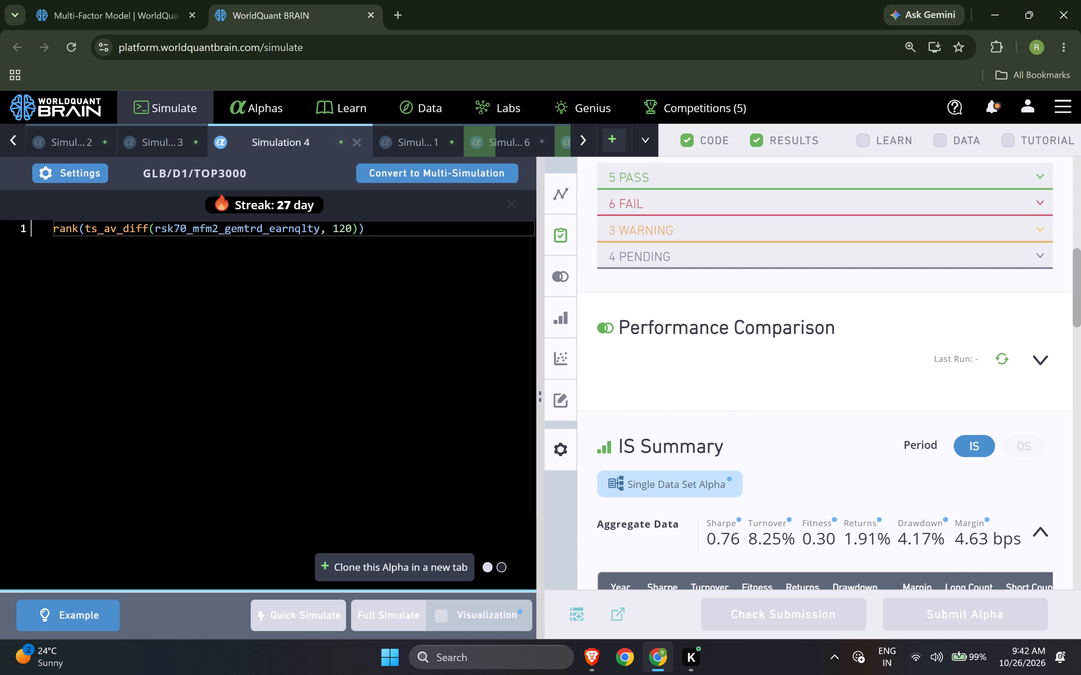
Compare the IS summaries of Simulation 4, Simulation 1 and Simulation 2.
{"action": "scroll", "coordinate": [887, 480], "scroll_direction": "down", "scroll_amount": 3}
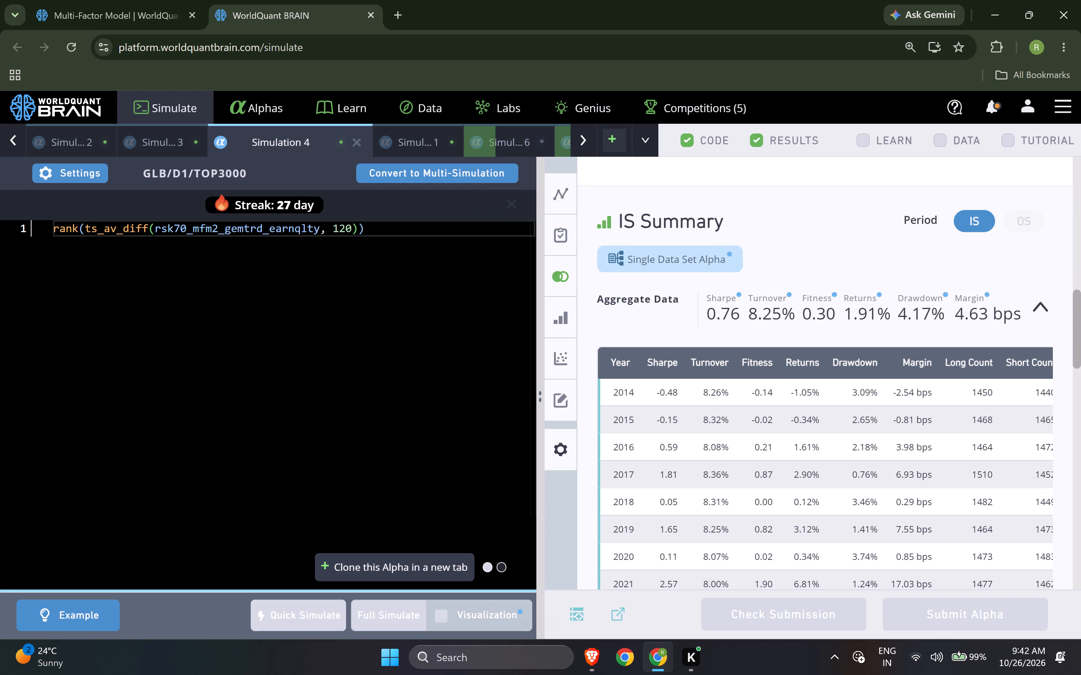
{"action": "left_click", "coordinate": [409, 153]}
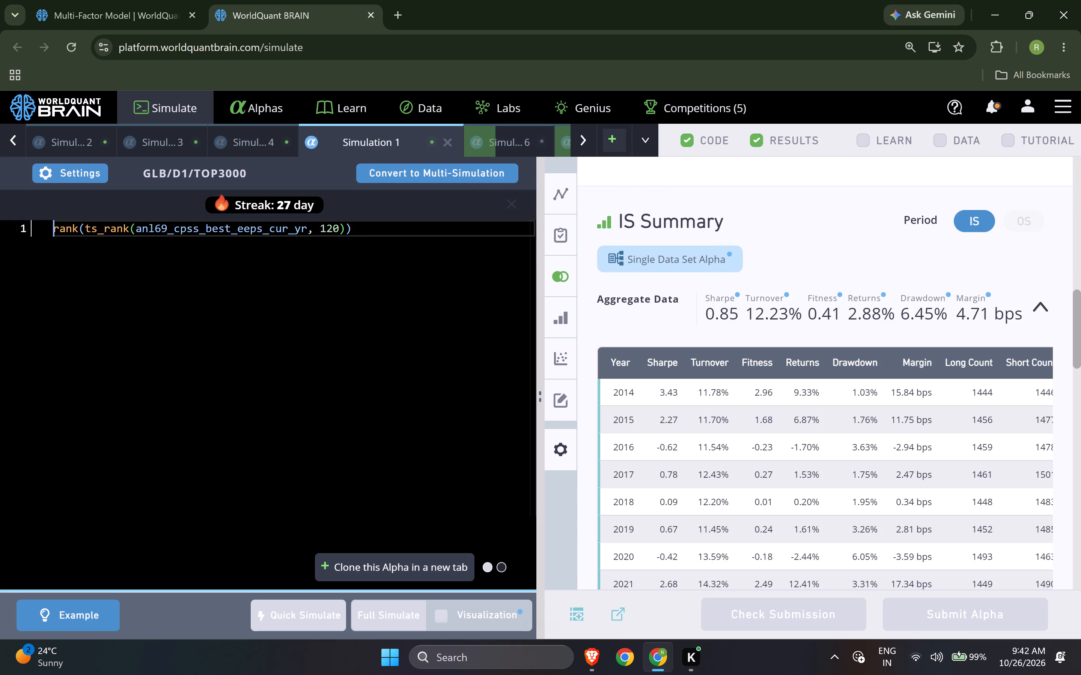
{"action": "left_click", "coordinate": [71, 147]}
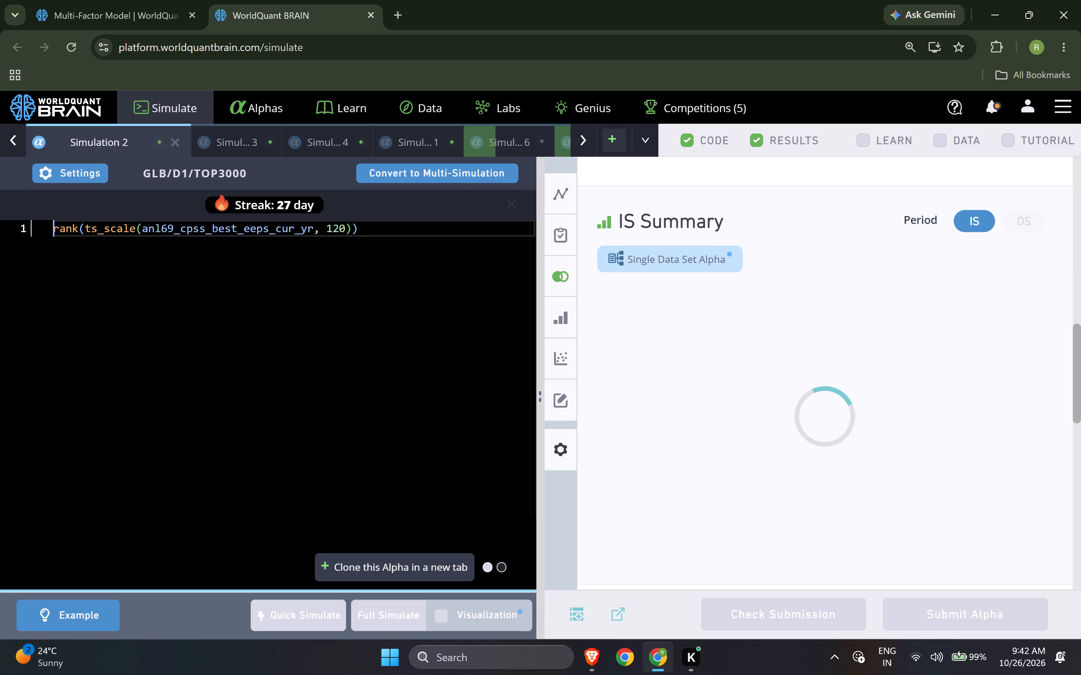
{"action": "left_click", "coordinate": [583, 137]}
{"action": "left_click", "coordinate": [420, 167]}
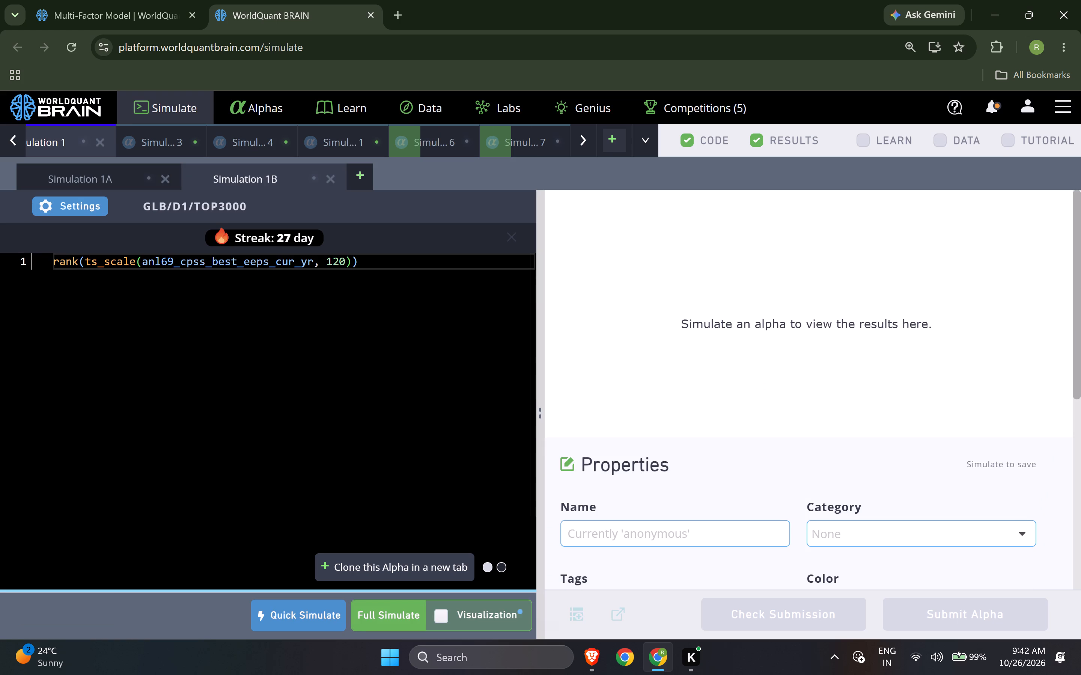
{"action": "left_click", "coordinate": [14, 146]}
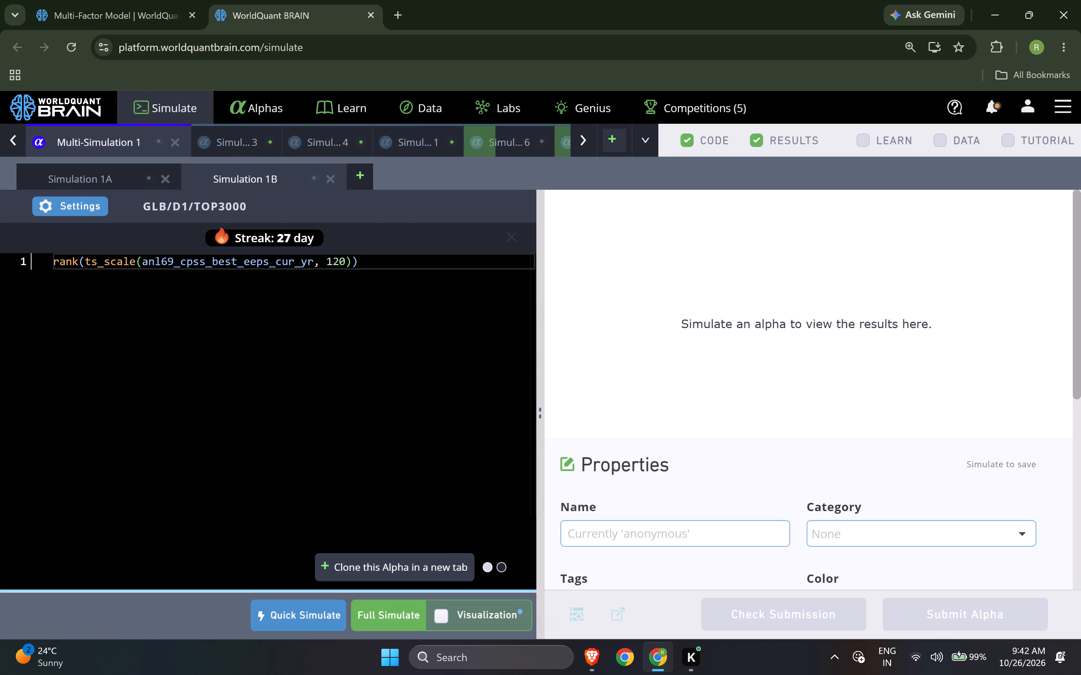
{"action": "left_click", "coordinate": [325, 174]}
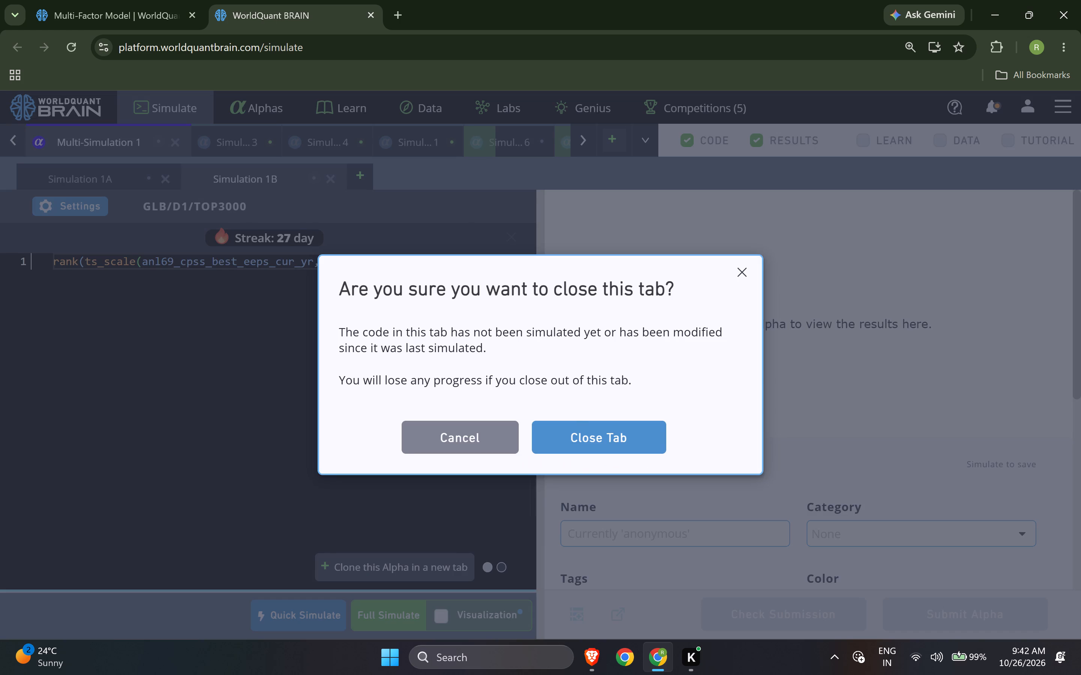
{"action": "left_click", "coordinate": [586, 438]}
Replace ts_scale with ts_rank in Simulation 7's expression, cancel its running simulation, and start a full simulation of the edited alpha.
{"action": "left_click", "coordinate": [584, 149]}
{"action": "left_click", "coordinate": [419, 150]}
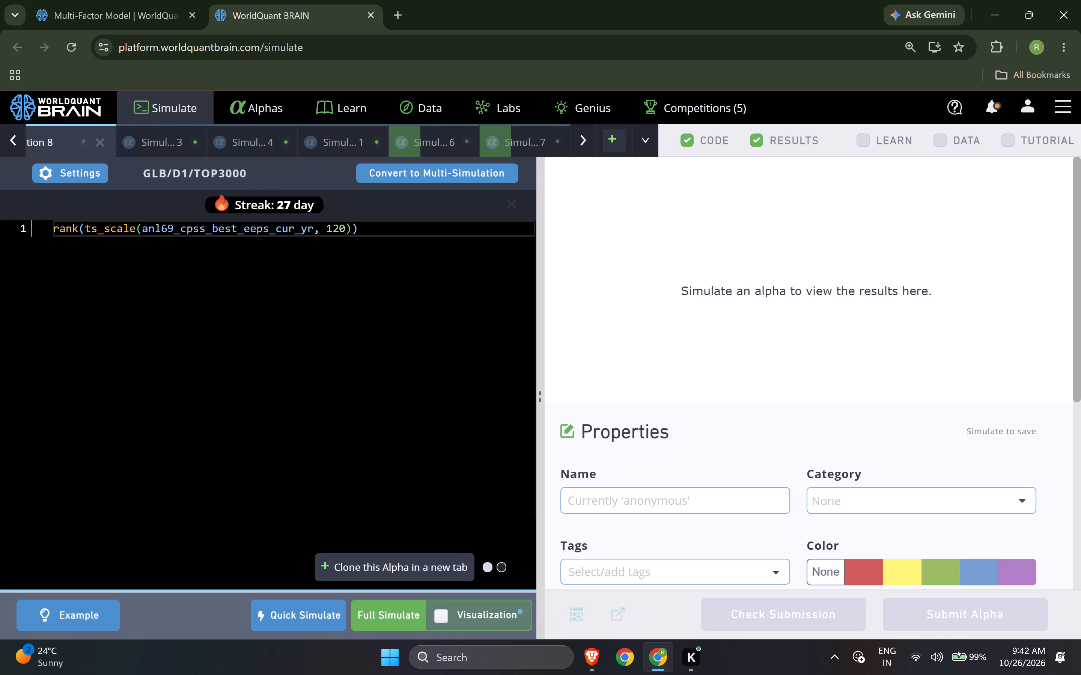
{"action": "left_click", "coordinate": [527, 142]}
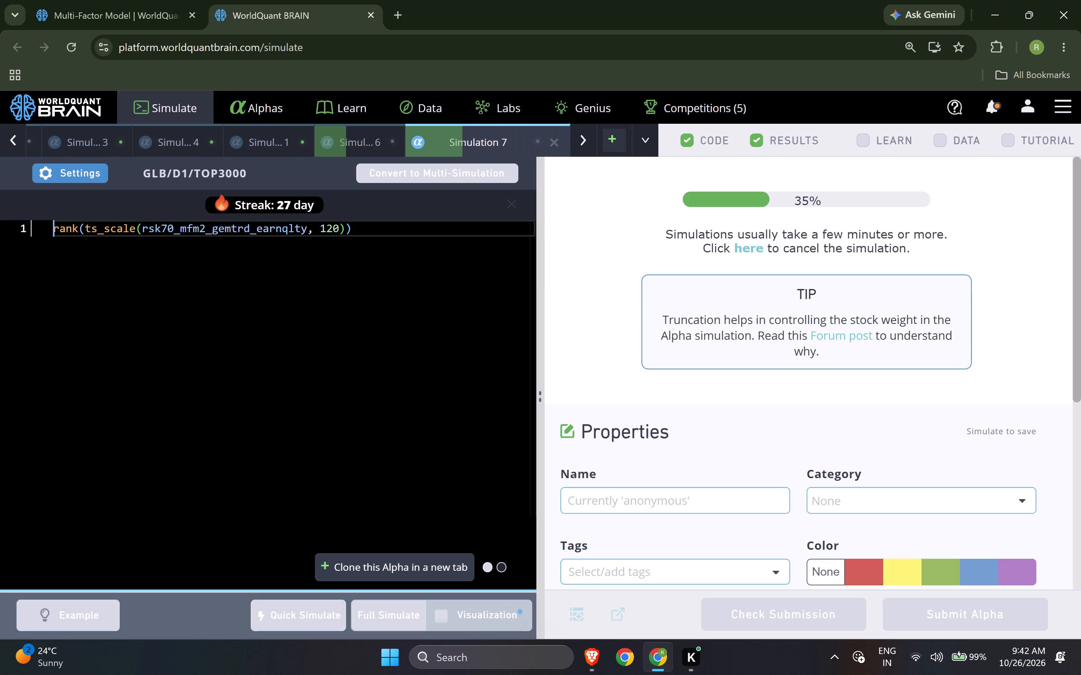
{"action": "left_click", "coordinate": [262, 138]}
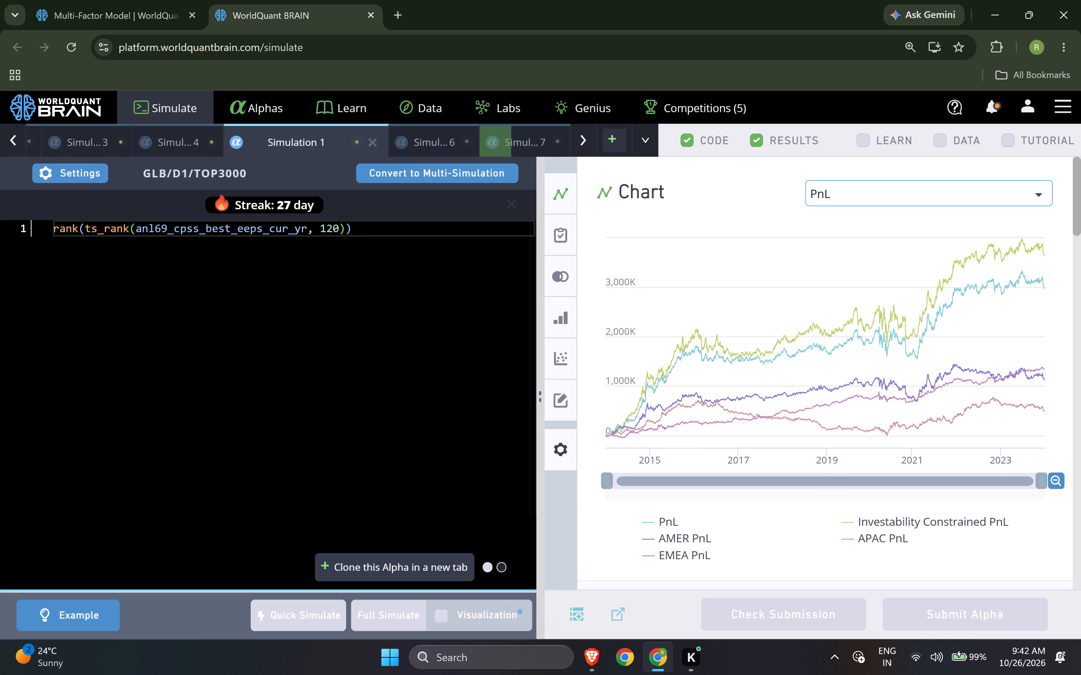
{"action": "left_click", "coordinate": [503, 137]}
{"action": "double_click", "coordinate": [131, 235]}
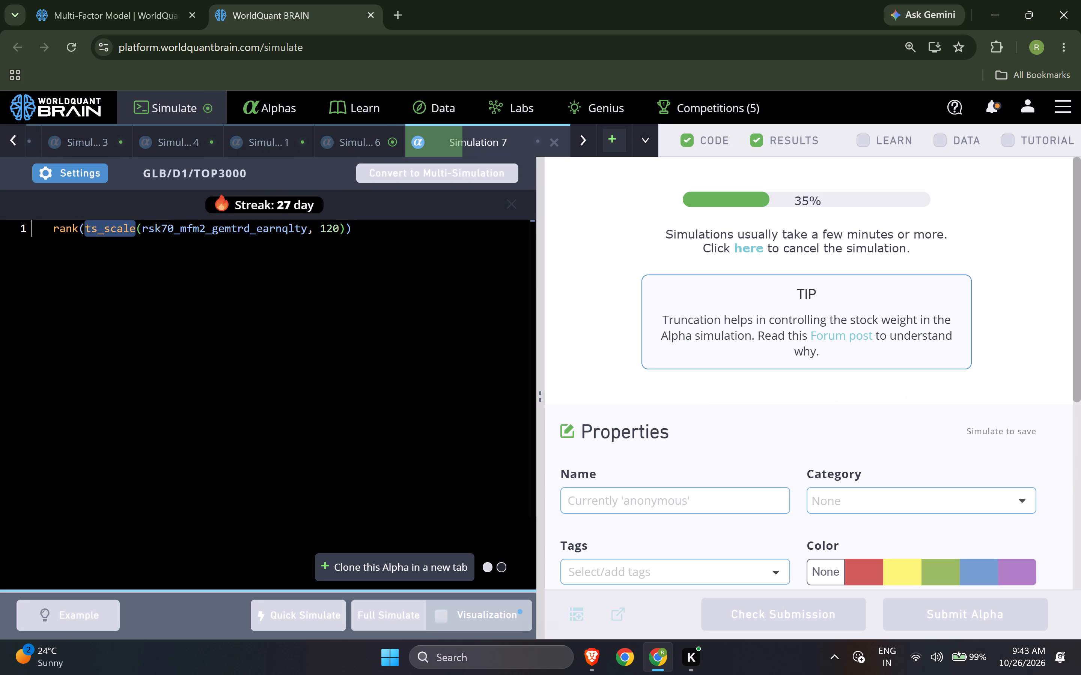
{"action": "type", "text": "ts_ran"}
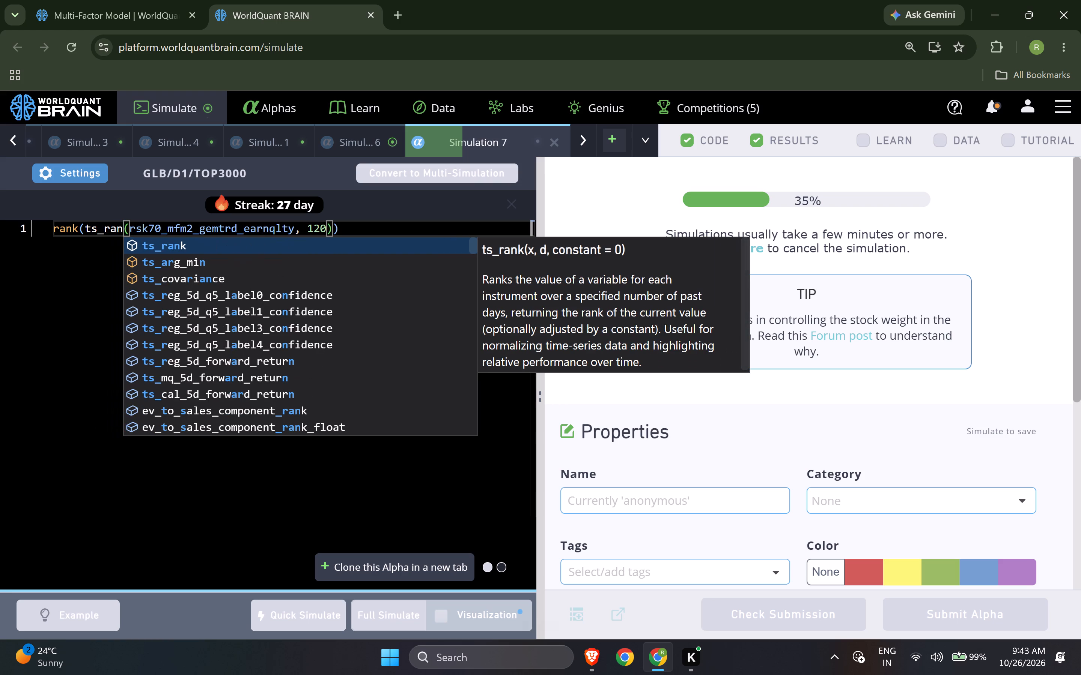
{"action": "key", "text": "Return"}
{"action": "left_click", "coordinate": [751, 246]}
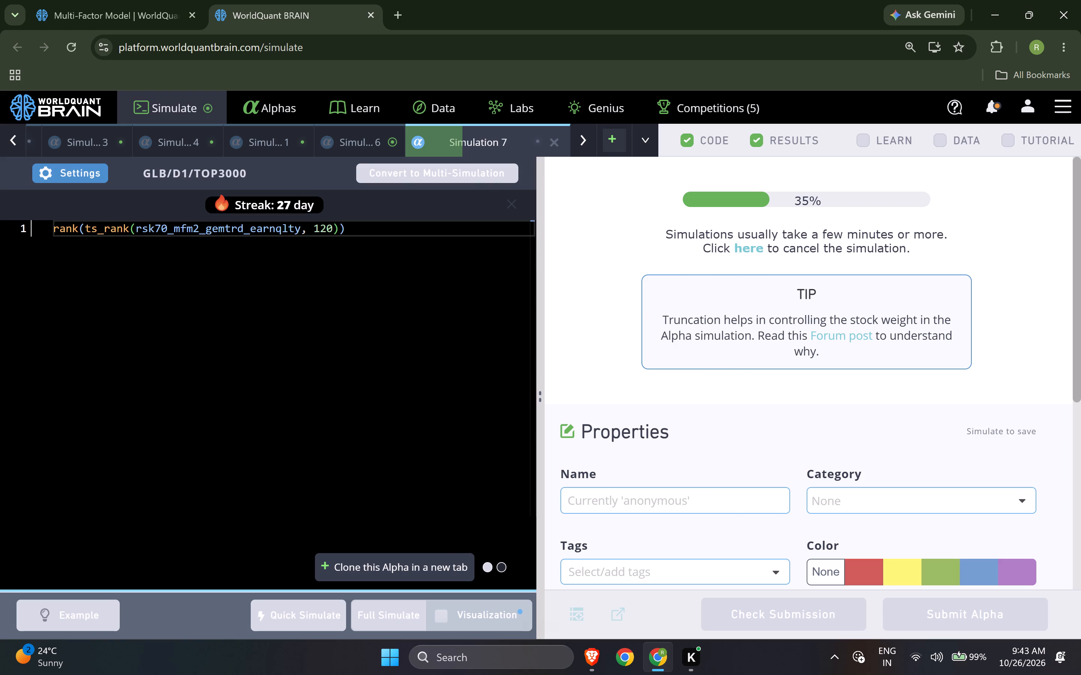
{"action": "left_click", "coordinate": [756, 244]}
{"action": "left_click", "coordinate": [377, 144]}
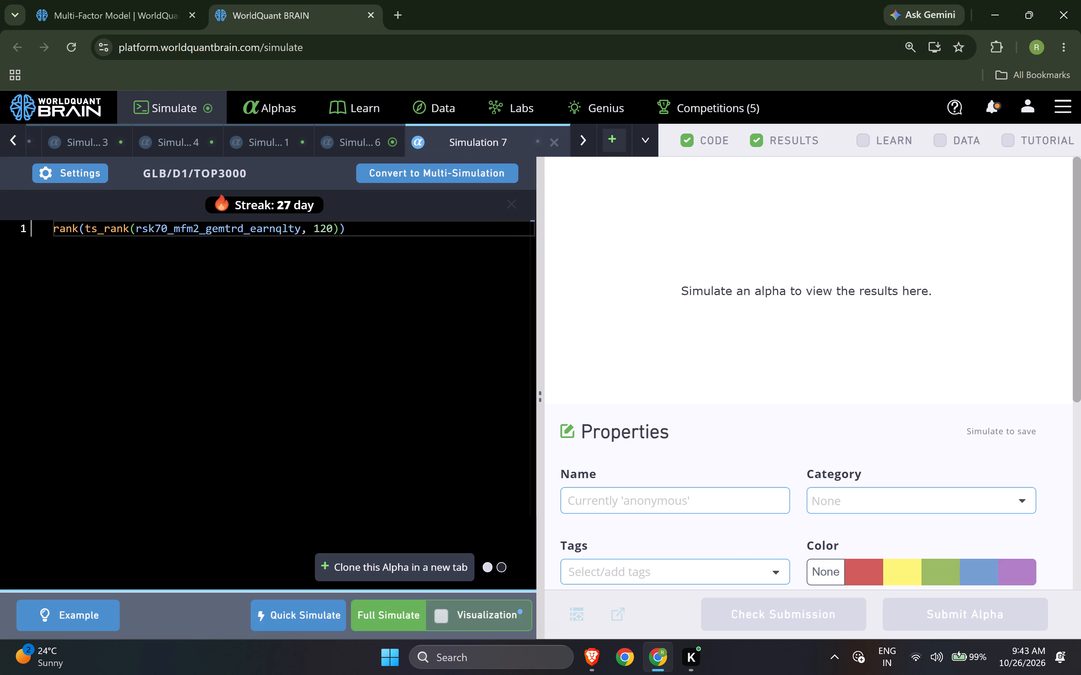
{"action": "scroll", "coordinate": [697, 461], "scroll_direction": "down", "scroll_amount": 3}
{"action": "left_click", "coordinate": [536, 138]}
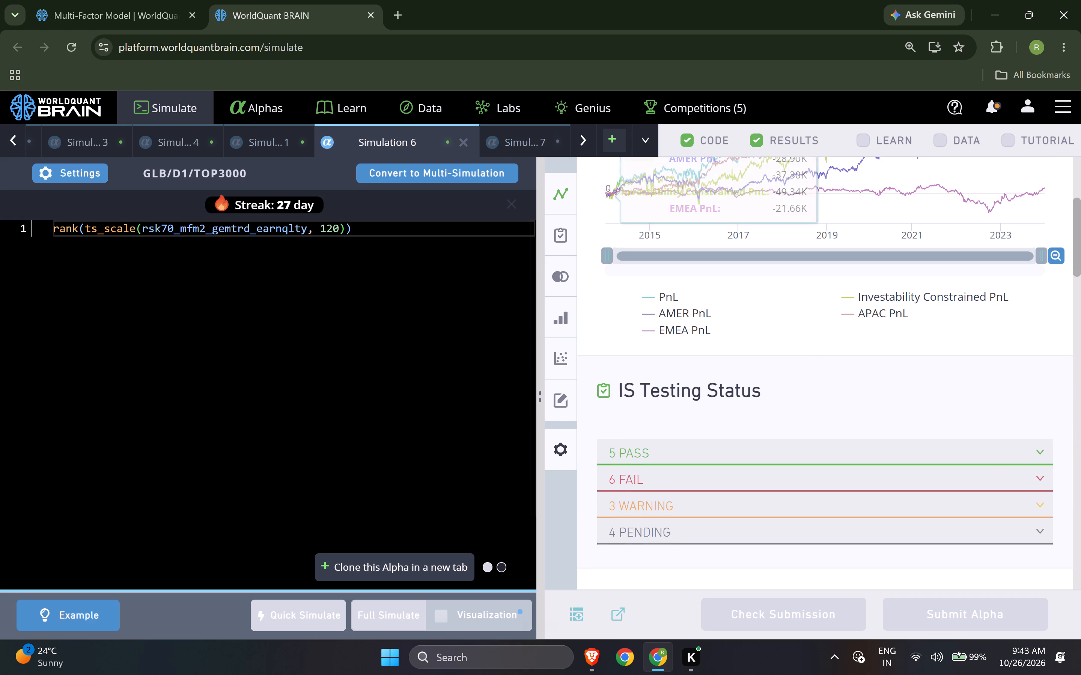
{"action": "left_click", "coordinate": [390, 613]}
Examine Simulation 6's failed IS tests and check Simulation 4's IS testing status.
{"action": "left_click", "coordinate": [357, 142]}
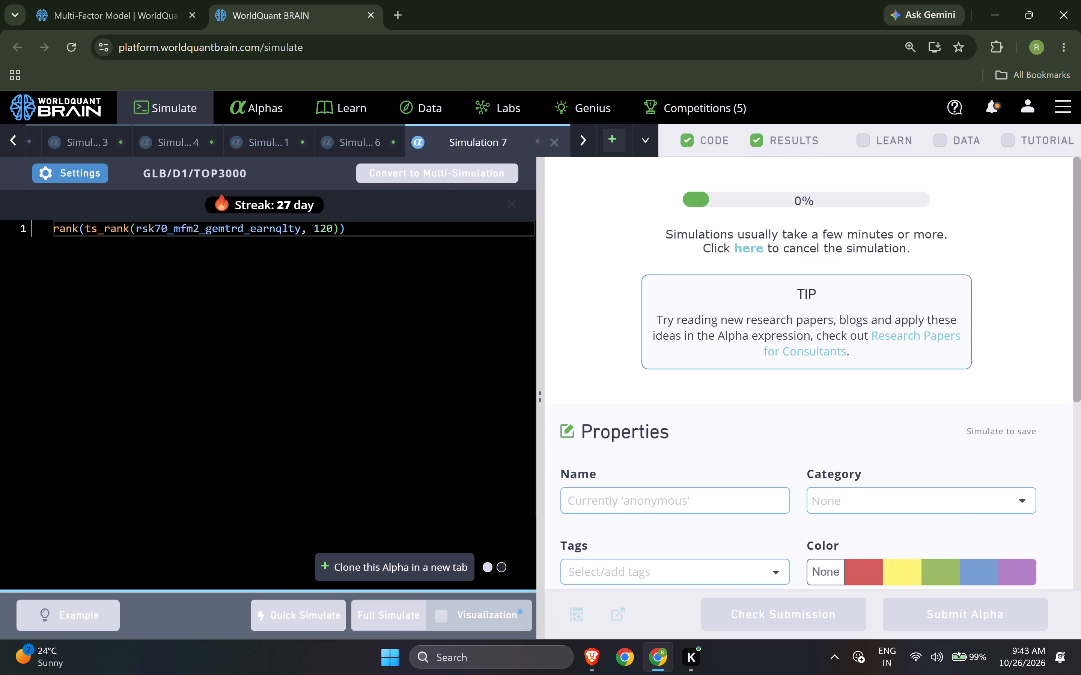
{"action": "scroll", "coordinate": [816, 436], "scroll_direction": "down", "scroll_amount": 2}
{"action": "scroll", "coordinate": [746, 573], "scroll_direction": "down", "scroll_amount": 2}
{"action": "scroll", "coordinate": [688, 559], "scroll_direction": "down", "scroll_amount": 2}
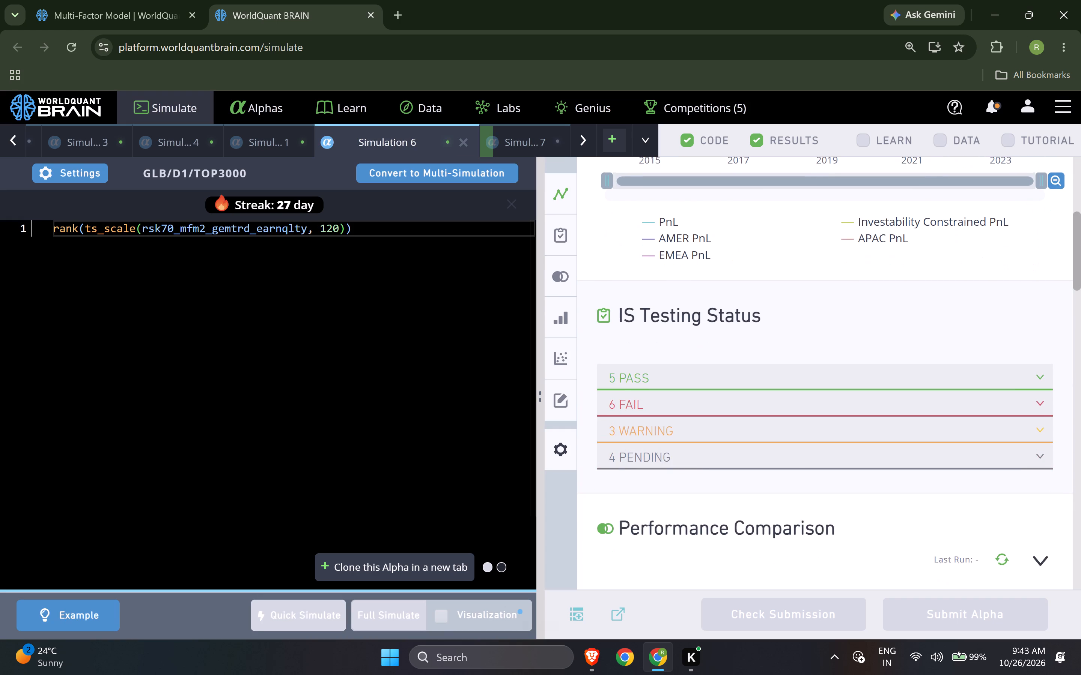
{"action": "left_click", "coordinate": [703, 399]}
{"action": "left_click", "coordinate": [274, 143]}
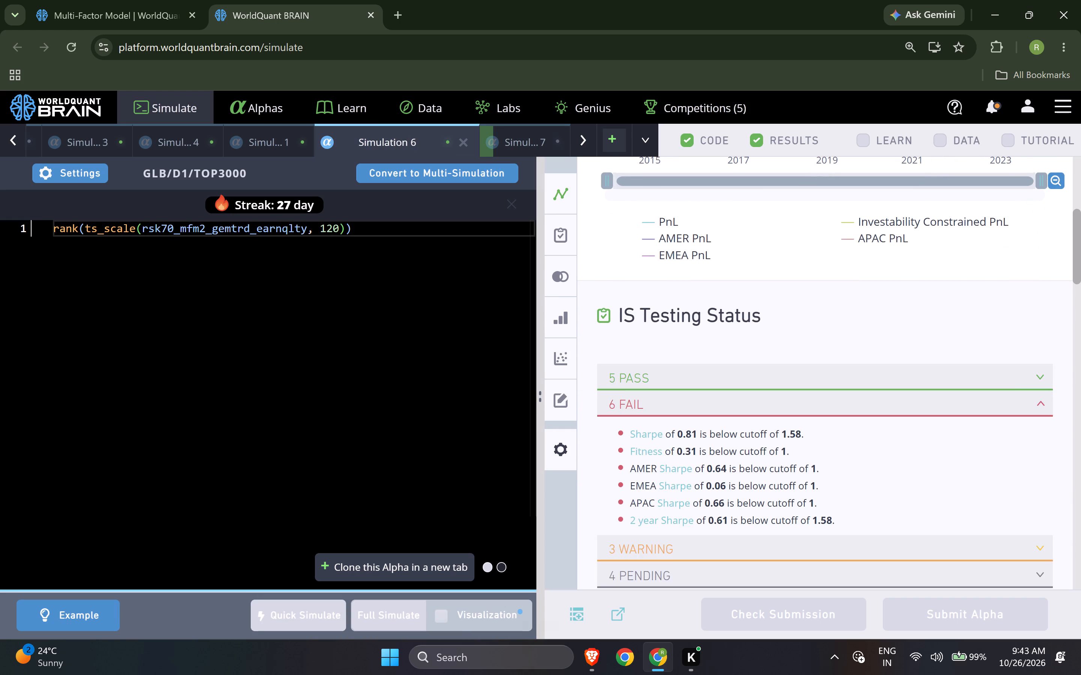
{"action": "left_click", "coordinate": [157, 144]}
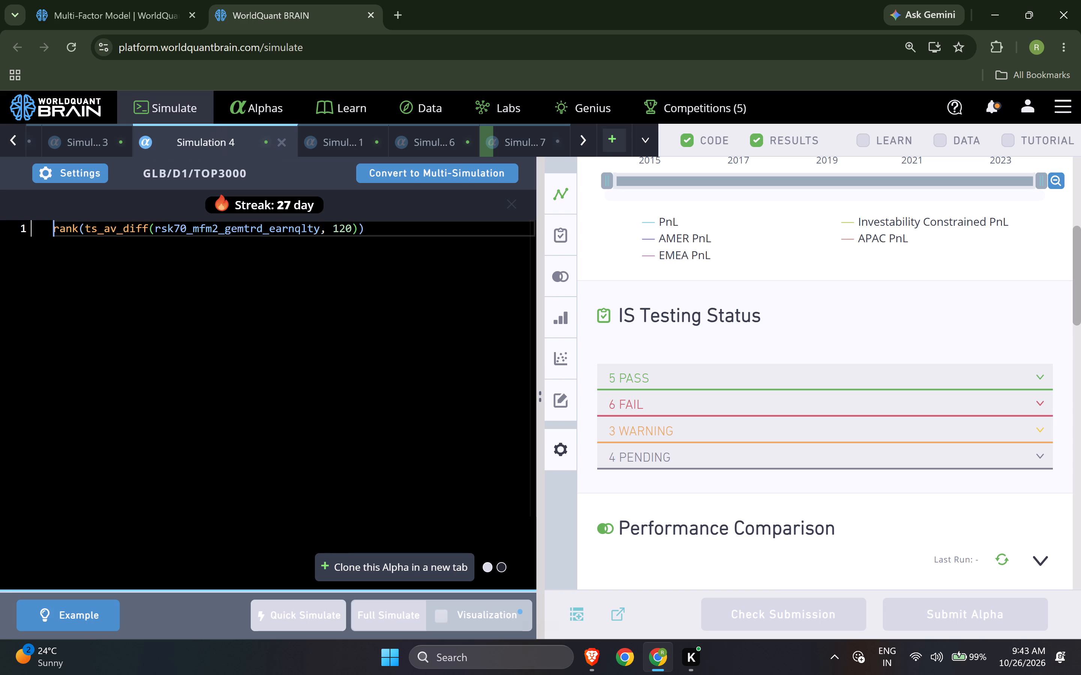
Move the Simulation 1 tab ahead of the other simulation tabs.
{"action": "left_click_drag", "start_coordinate": [365, 126], "coordinate": [72, 186]}
{"action": "left_click", "coordinate": [69, 186]}
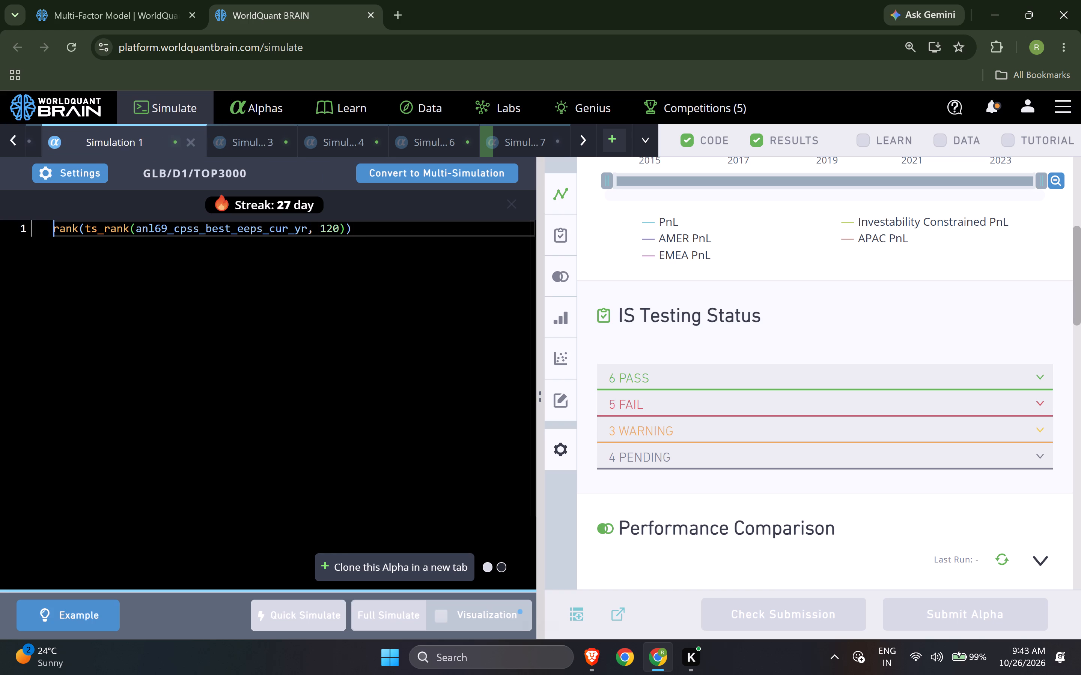
{"action": "left_click_drag", "start_coordinate": [107, 142], "coordinate": [51, 144]}
{"action": "left_click", "coordinate": [10, 145]}
{"action": "left_click_drag", "start_coordinate": [190, 127], "coordinate": [130, 136]}
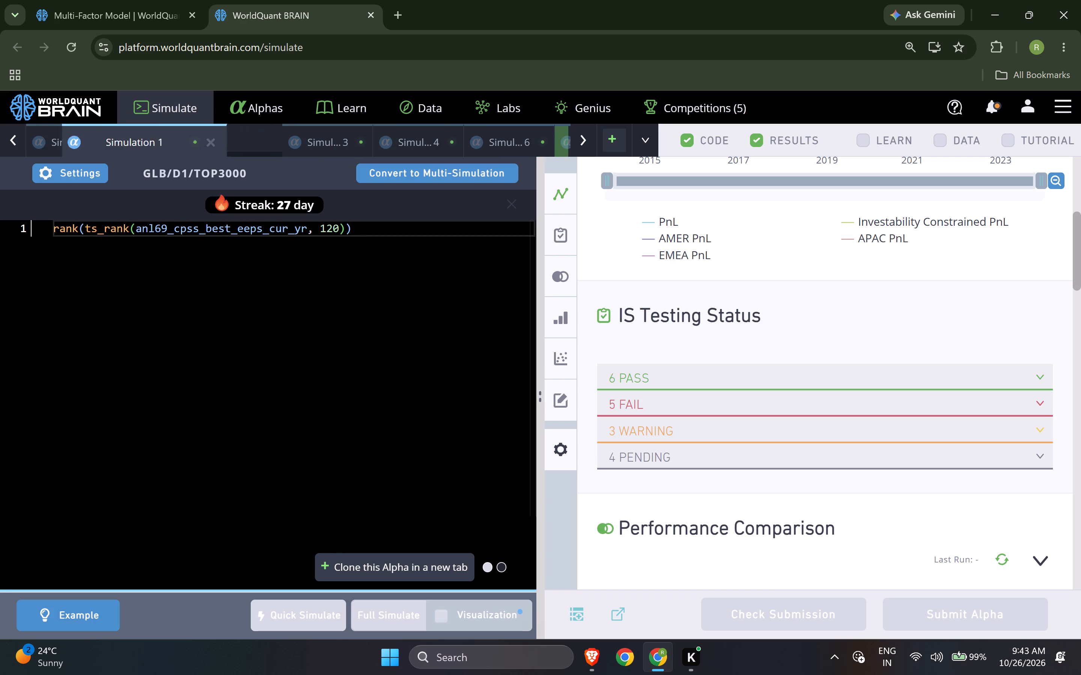
{"action": "left_click_drag", "start_coordinate": [130, 136], "coordinate": [76, 148]}
Close the unsimulated Simulation 8 tab containing the anl69_cpss_best_eeps_cur_yr ts_scale alpha.
{"action": "left_click", "coordinate": [220, 141]}
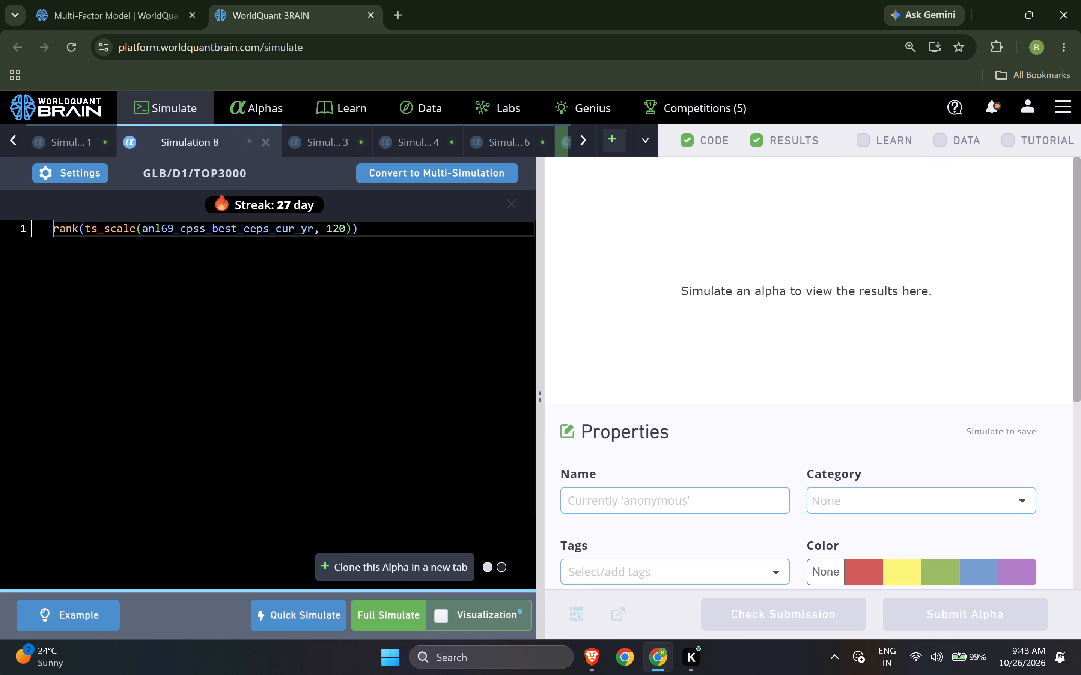
{"action": "scroll", "coordinate": [577, 287], "scroll_direction": "down", "scroll_amount": 2}
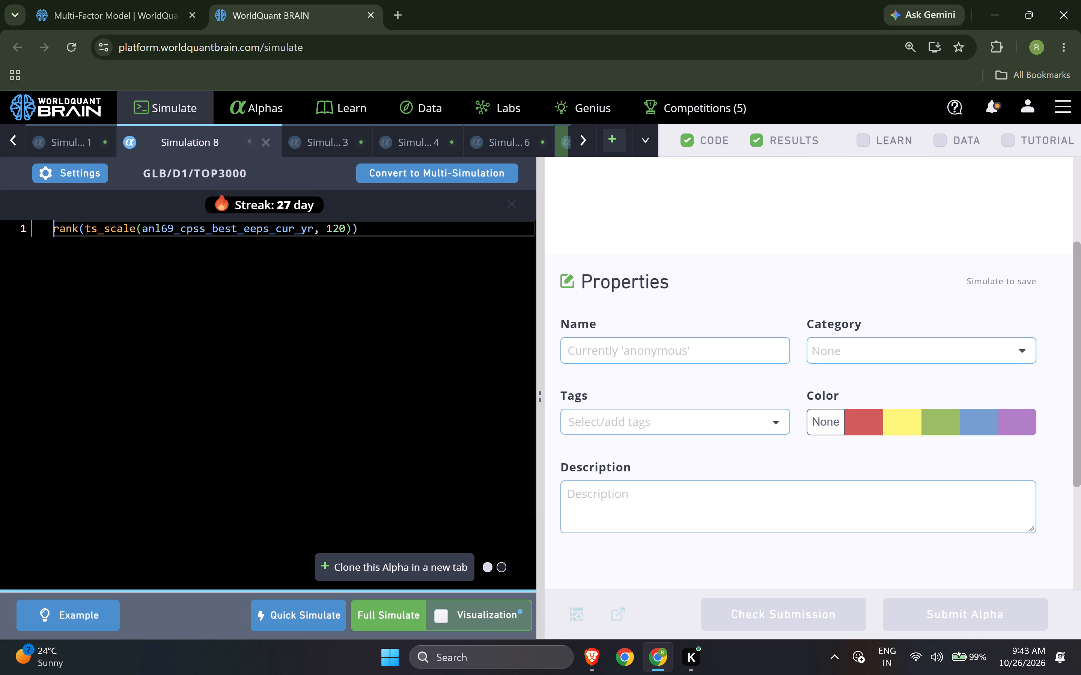
{"action": "left_click", "coordinate": [15, 147]}
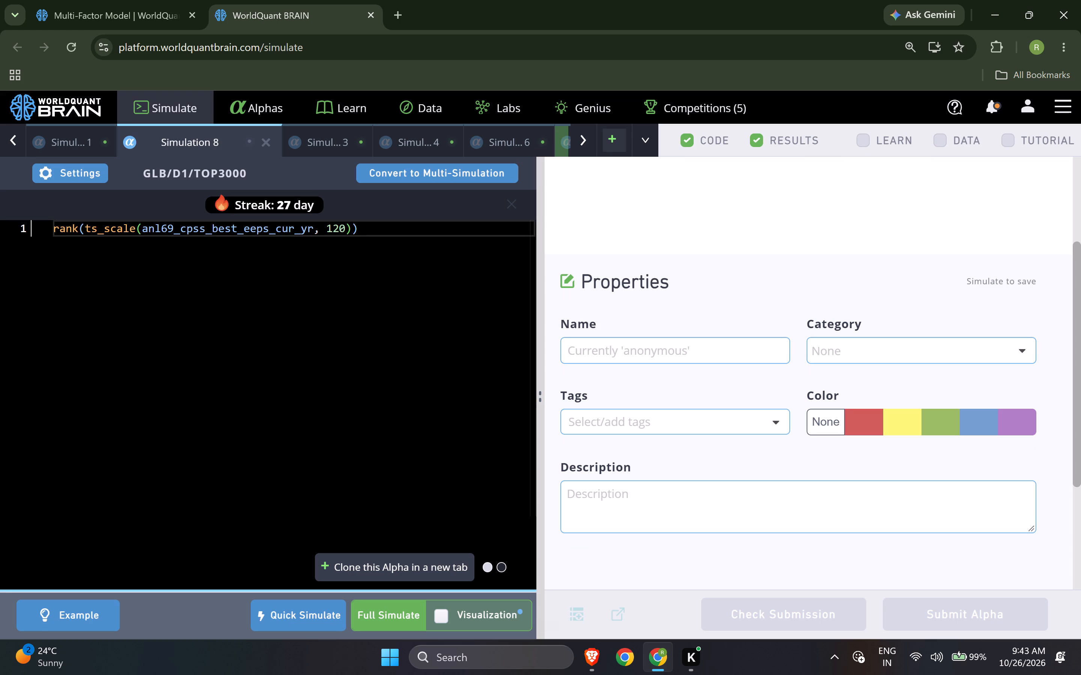
{"action": "left_click", "coordinate": [263, 147]}
{"action": "left_click", "coordinate": [609, 427]}
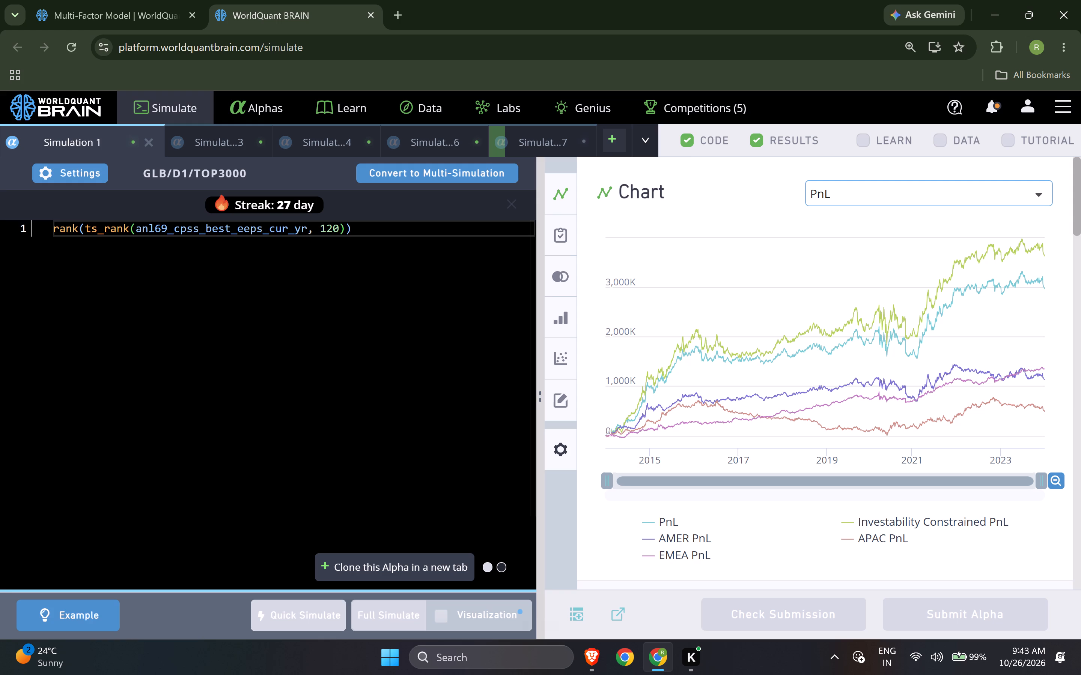
Compare the failed IS tests of Simulations 1, 3, 4 and 6.
{"action": "left_click", "coordinate": [641, 135]}
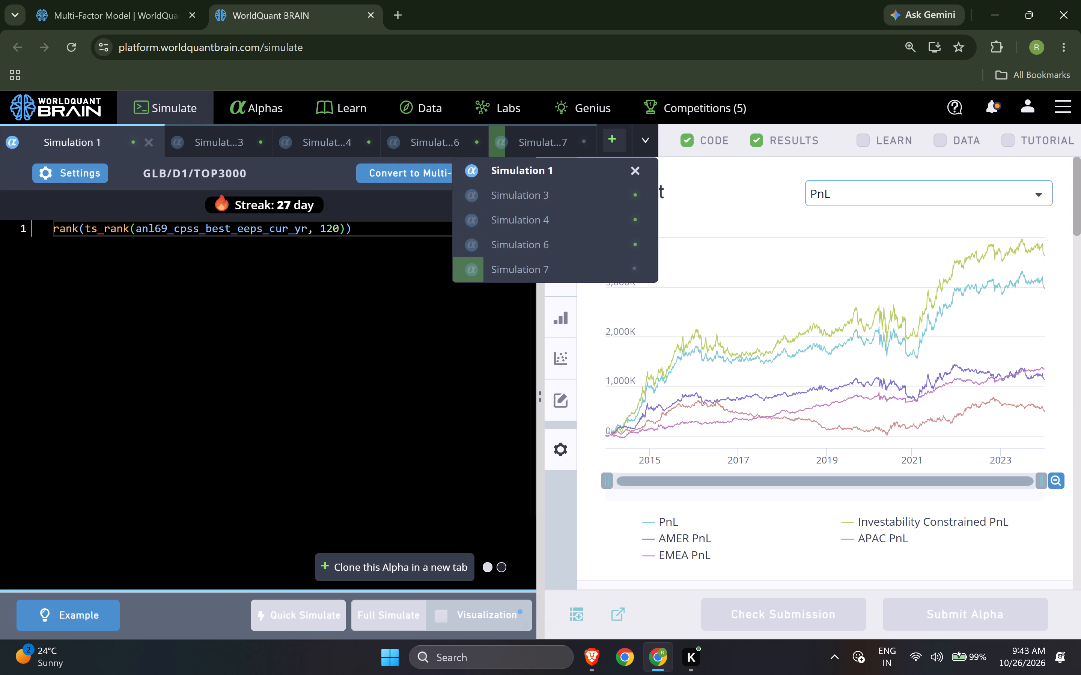
{"action": "left_click", "coordinate": [557, 181]}
{"action": "scroll", "coordinate": [429, 414], "scroll_direction": "down", "scroll_amount": 1}
{"action": "scroll", "coordinate": [444, 414], "scroll_direction": "up", "scroll_amount": 1}
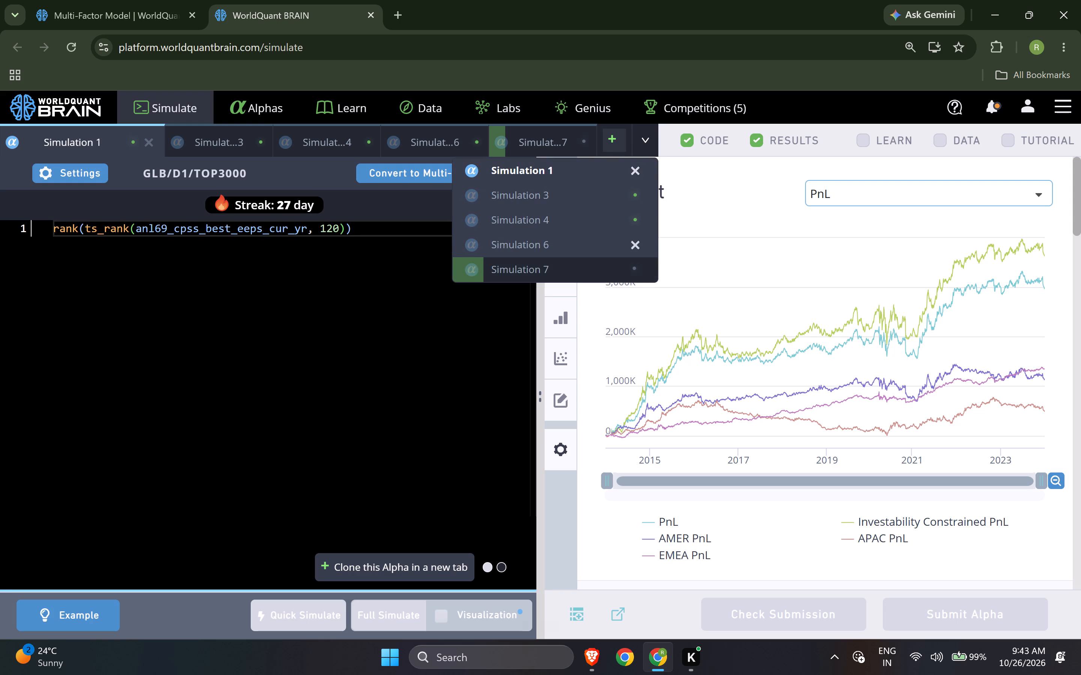
{"action": "left_click", "coordinate": [363, 445]}
{"action": "scroll", "coordinate": [697, 361], "scroll_direction": "down", "scroll_amount": 5}
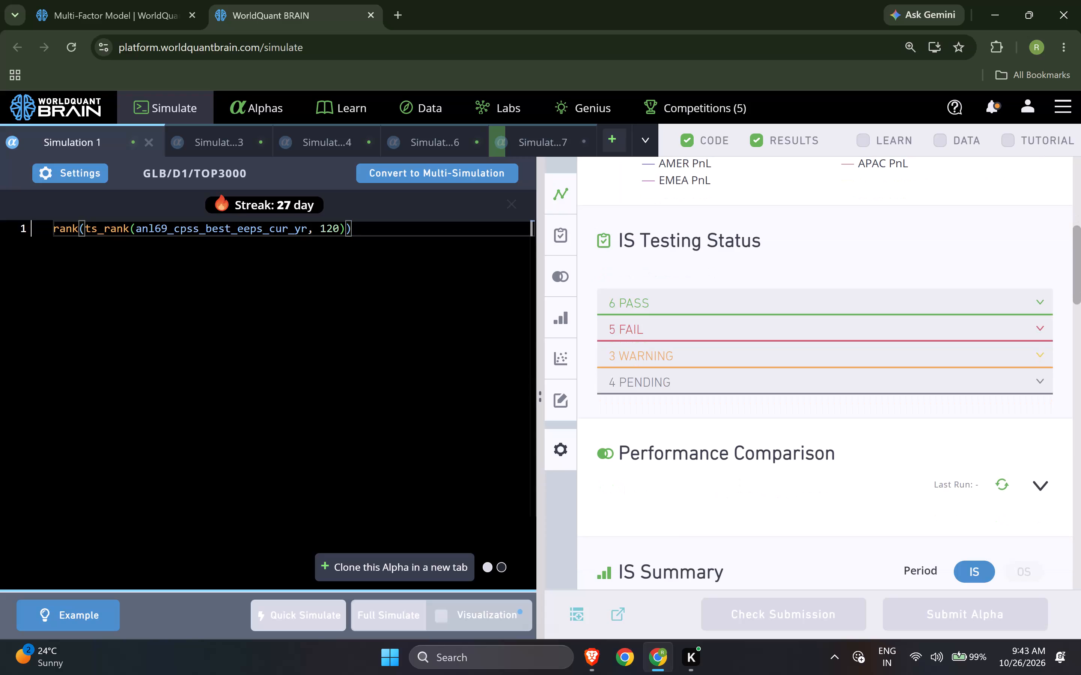
{"action": "left_click", "coordinate": [735, 334]}
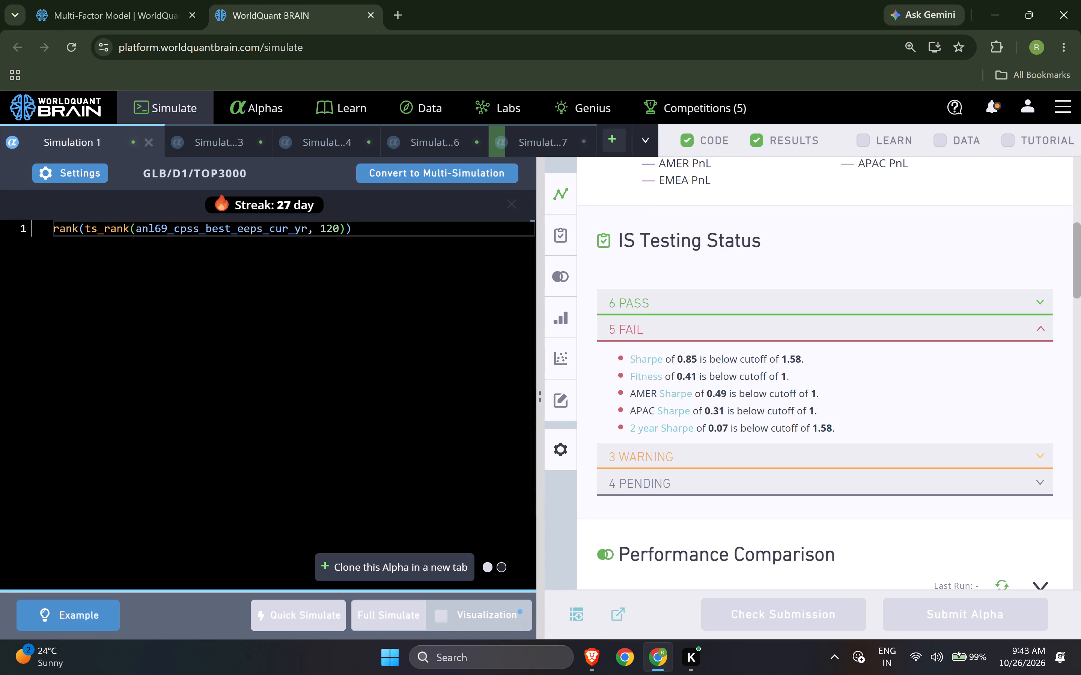
{"action": "left_click", "coordinate": [208, 138]}
{"action": "left_click", "coordinate": [711, 325]}
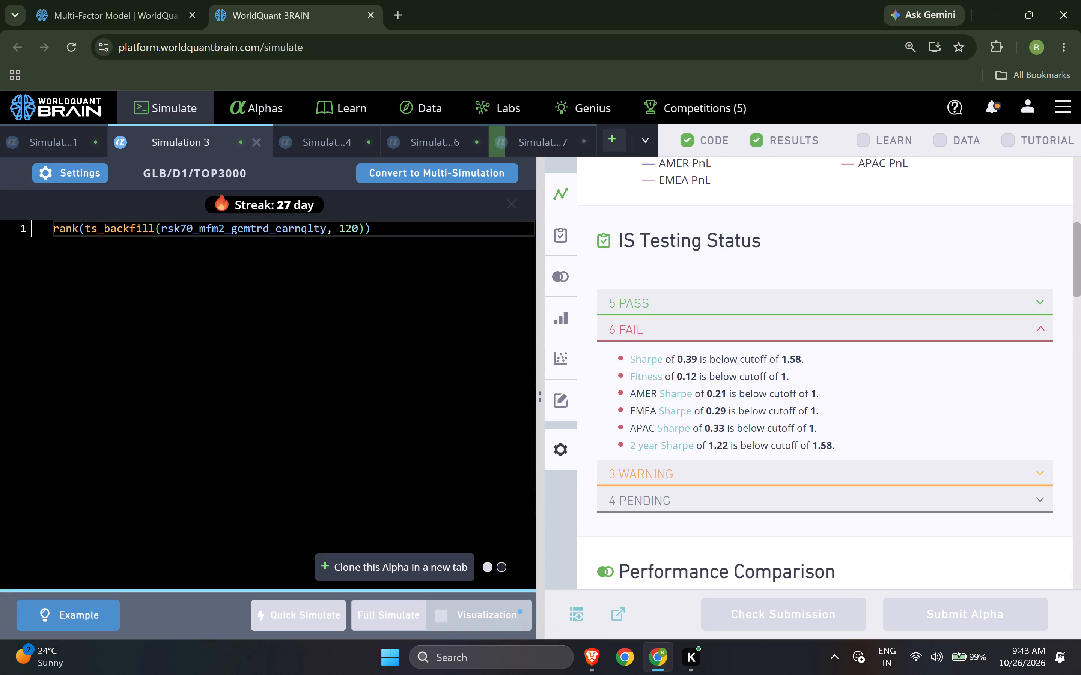
{"action": "left_click", "coordinate": [336, 127]}
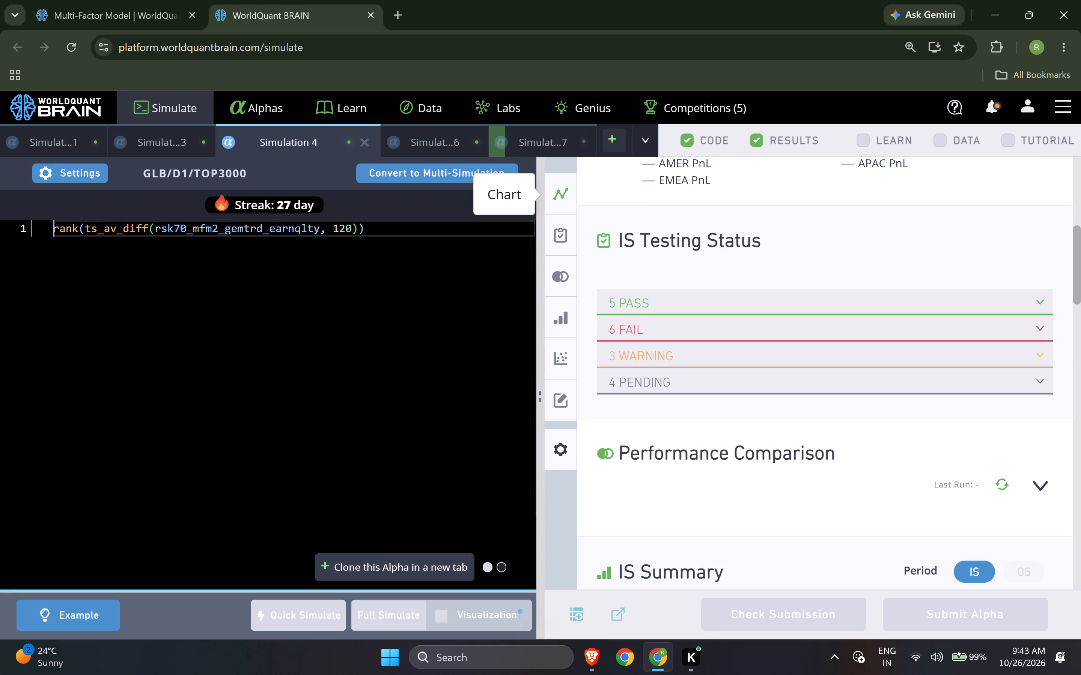
{"action": "left_click", "coordinate": [669, 321]}
{"action": "left_click", "coordinate": [449, 140]}
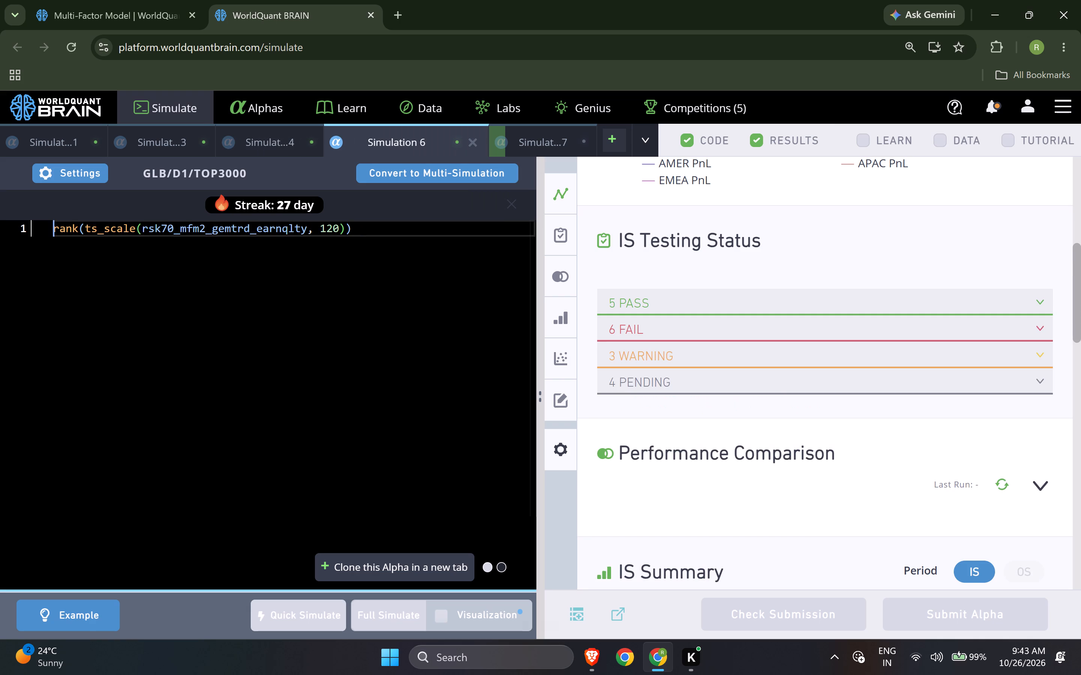
{"action": "left_click", "coordinate": [667, 339]}
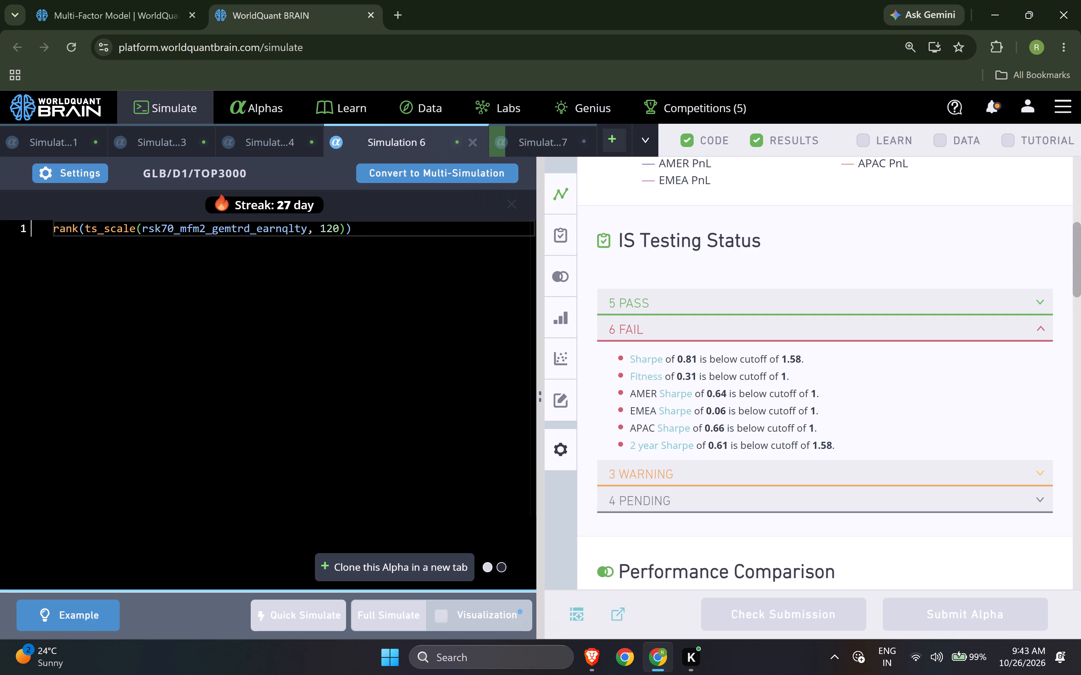
Add Simulation 6's rank(ts_scale(rsk70_mfm2_gemtrd_earnqlty, 120)) to Simulation 1's expression with a plus sign and run a full simulation.
{"action": "left_click", "coordinate": [378, 418]}
{"action": "key", "text": "ctrl+a"}
{"action": "key", "text": "ctrl+c"}
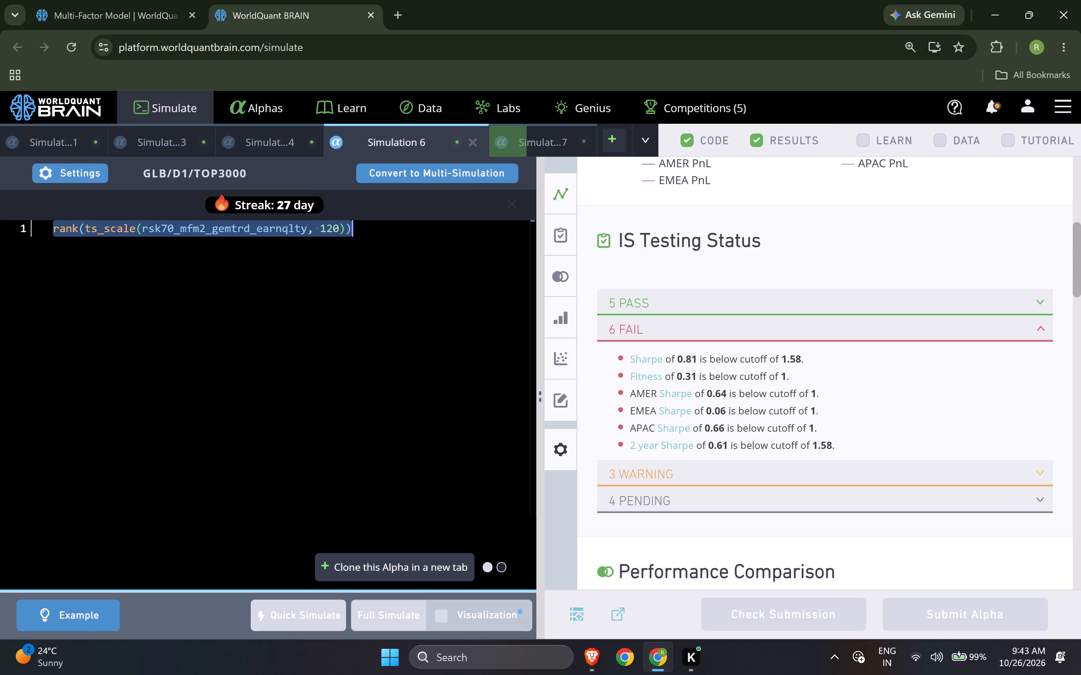
{"action": "left_click", "coordinate": [60, 143]}
{"action": "left_click", "coordinate": [216, 349]}
{"action": "key", "text": "plus"}
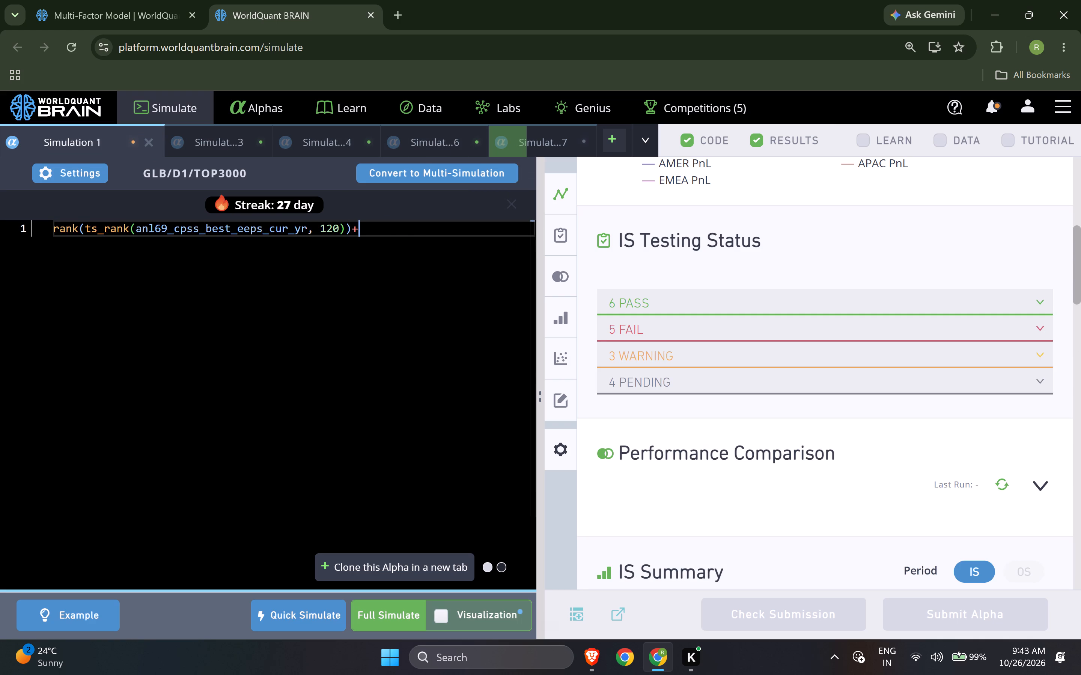
{"action": "key", "text": "ctrl+v"}
{"action": "left_click", "coordinate": [396, 619]}
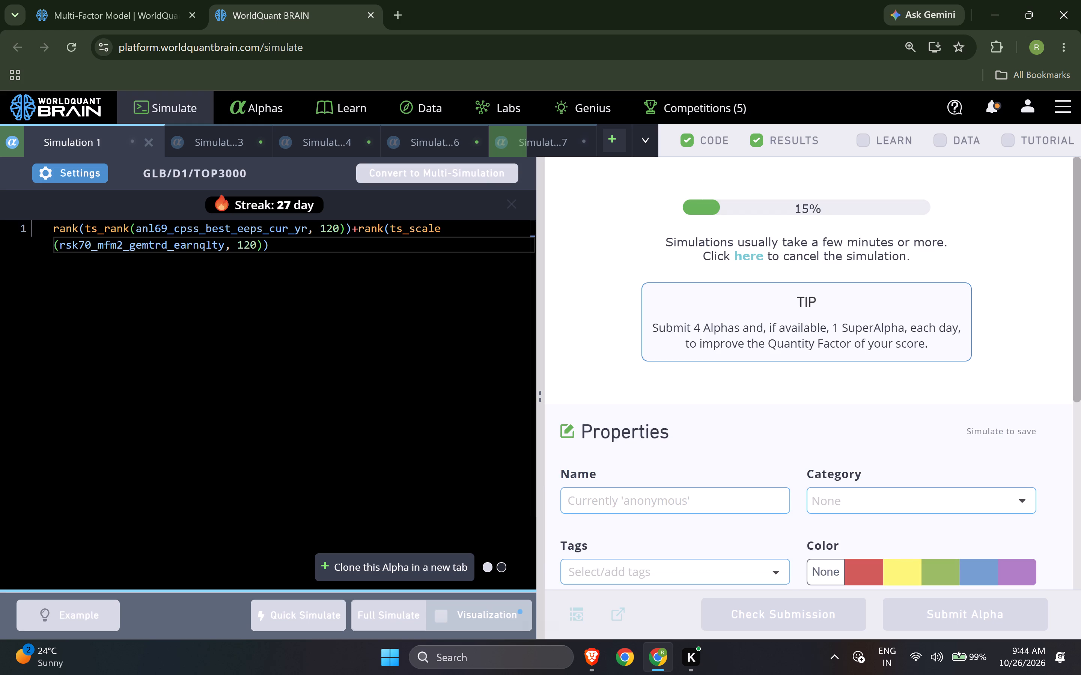
Clone the combined alpha into a new simulation, set its neutralization to RAM, and run a full simulation.
{"action": "left_click", "coordinate": [401, 570]}
{"action": "left_click", "coordinate": [74, 172]}
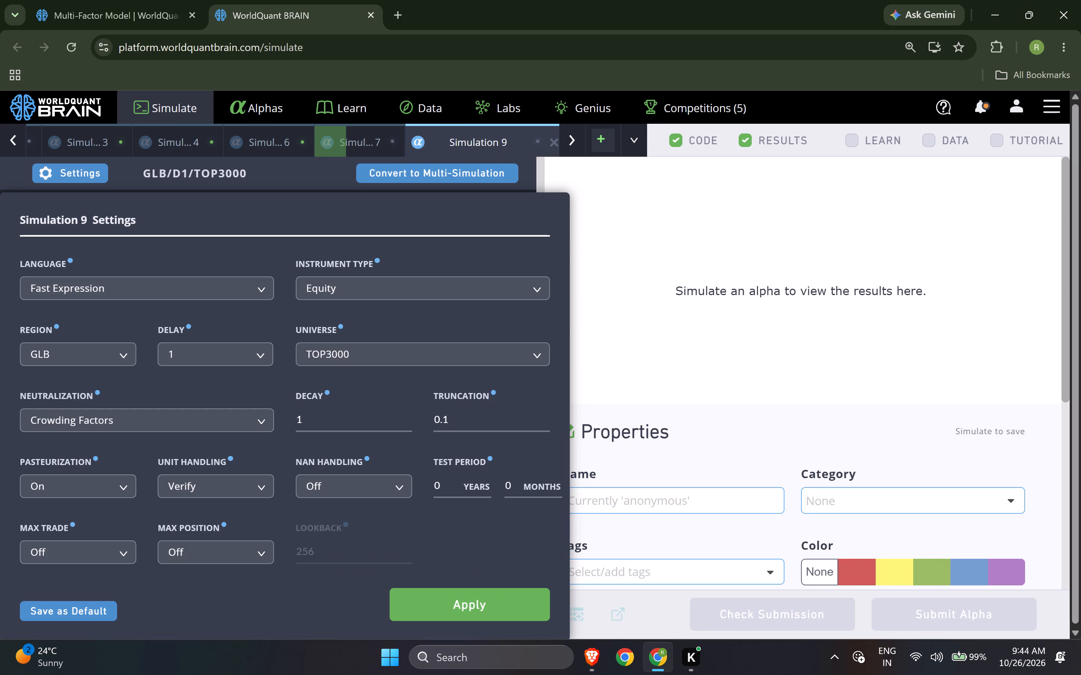
{"action": "left_click", "coordinate": [233, 428]}
{"action": "left_click", "coordinate": [205, 476]}
{"action": "left_click", "coordinate": [444, 595]}
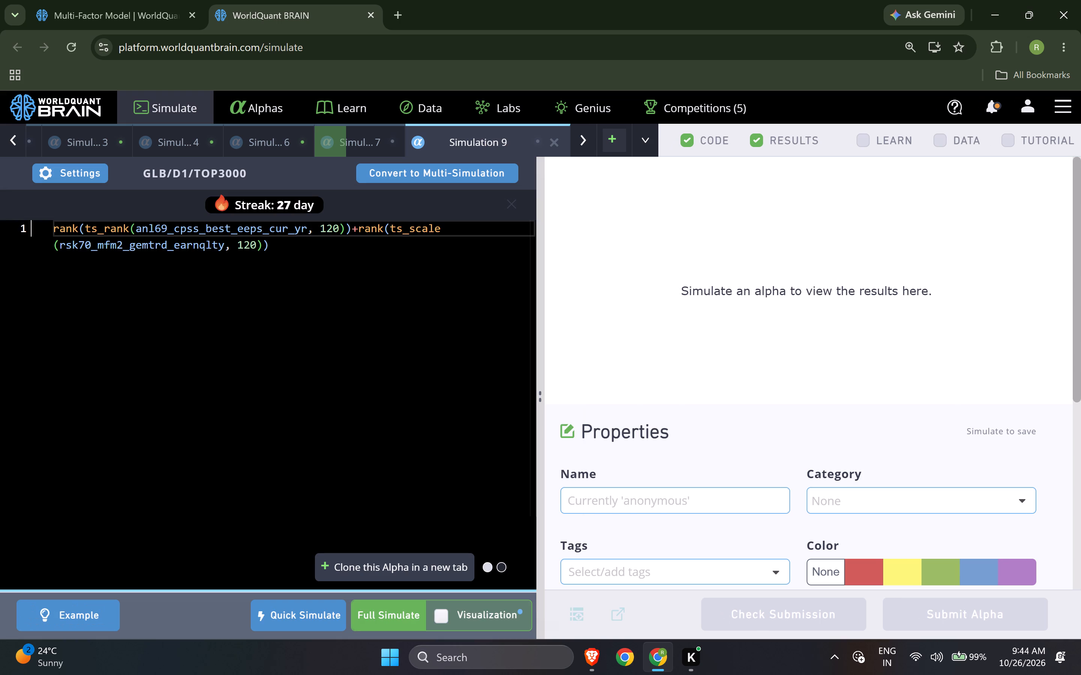
{"action": "left_click", "coordinate": [393, 613]}
Clone the RAM-neutralized alpha into another simulation, choose a different neutralization, and run a full simulation.
{"action": "left_click", "coordinate": [398, 567]}
{"action": "left_click", "coordinate": [84, 174]}
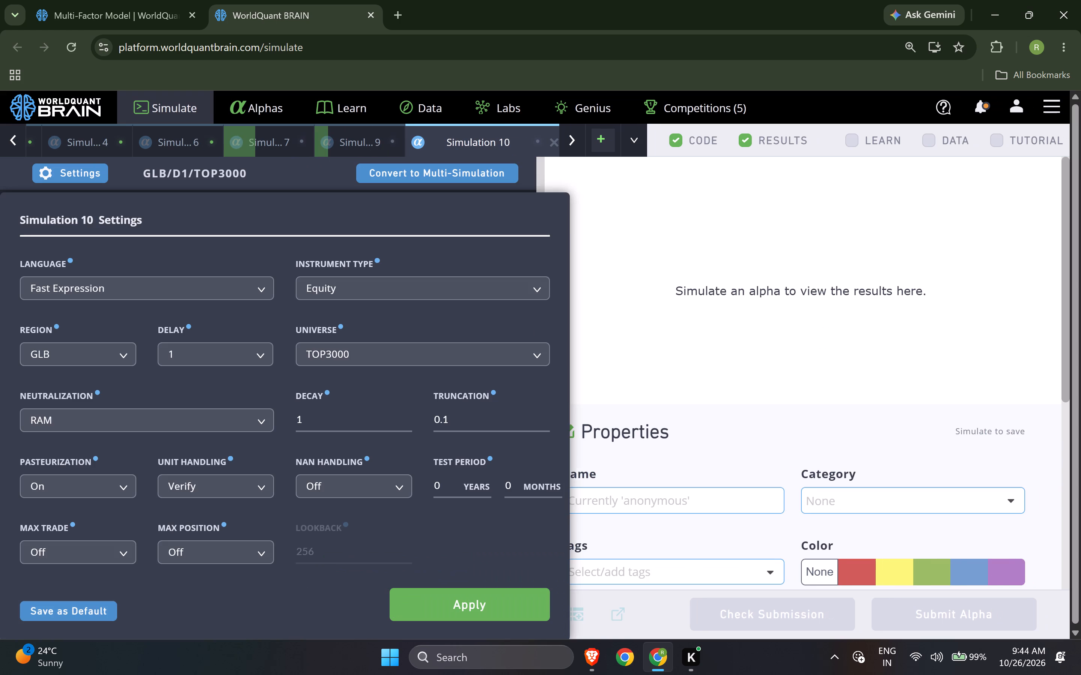
{"action": "left_click", "coordinate": [148, 417]}
{"action": "left_click", "coordinate": [154, 491]}
{"action": "left_click", "coordinate": [457, 597]}
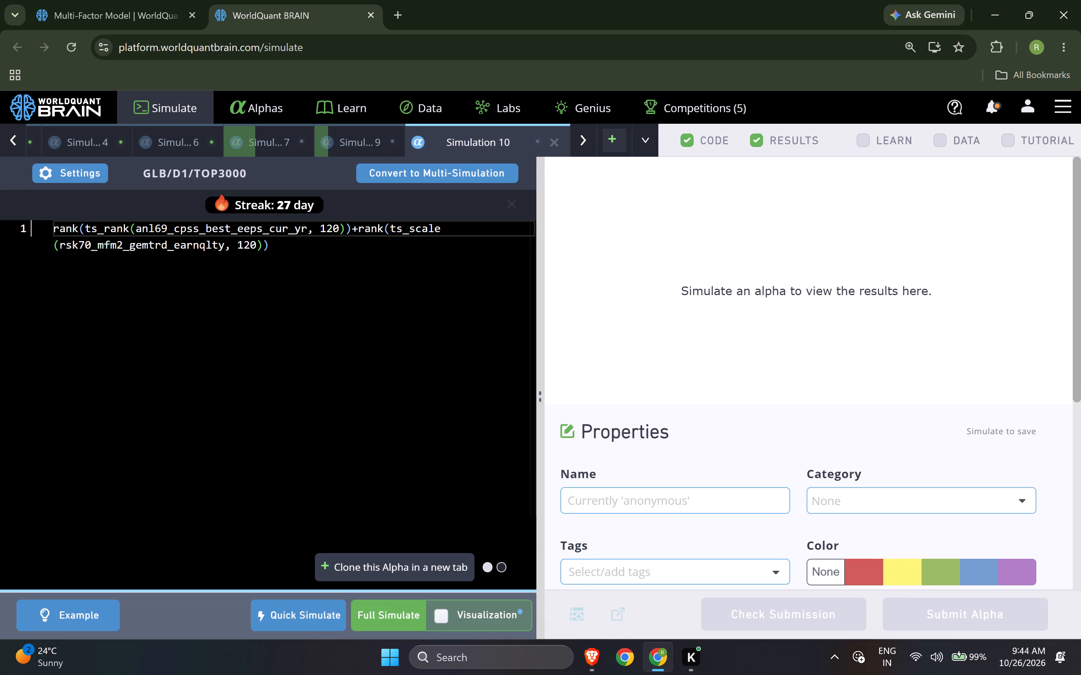
{"action": "left_click", "coordinate": [375, 619]}
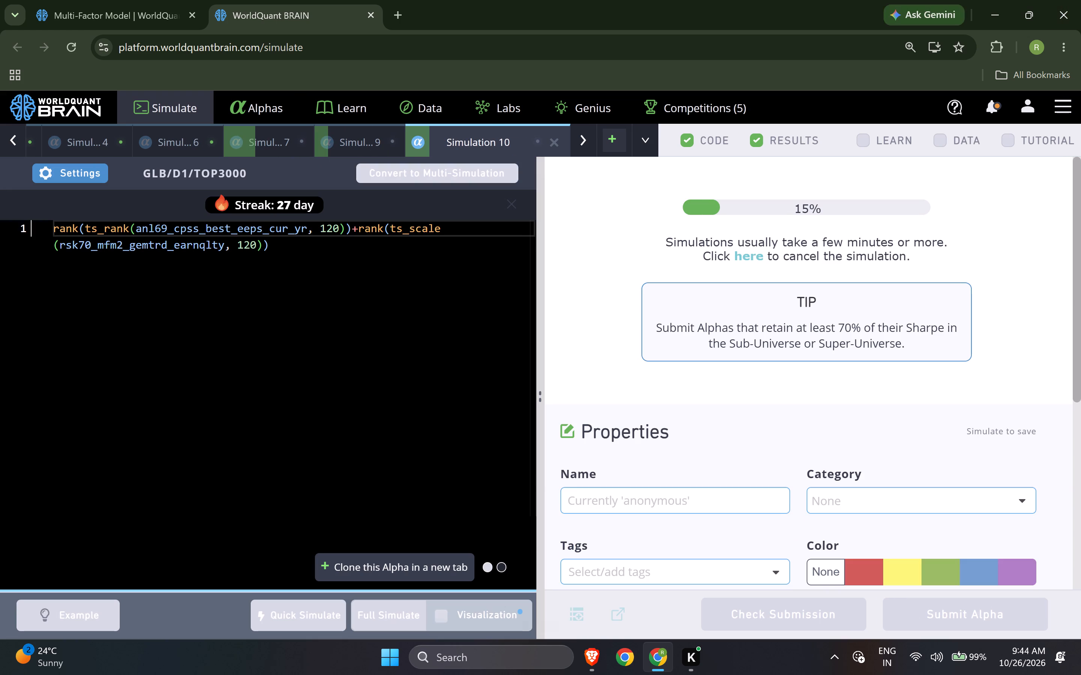
Move the Simulation 1 tab between the Simulation 7 and Simulation 9 tabs.
{"action": "left_click", "coordinate": [4, 144]}
{"action": "left_click_drag", "start_coordinate": [78, 141], "coordinate": [423, 144]}
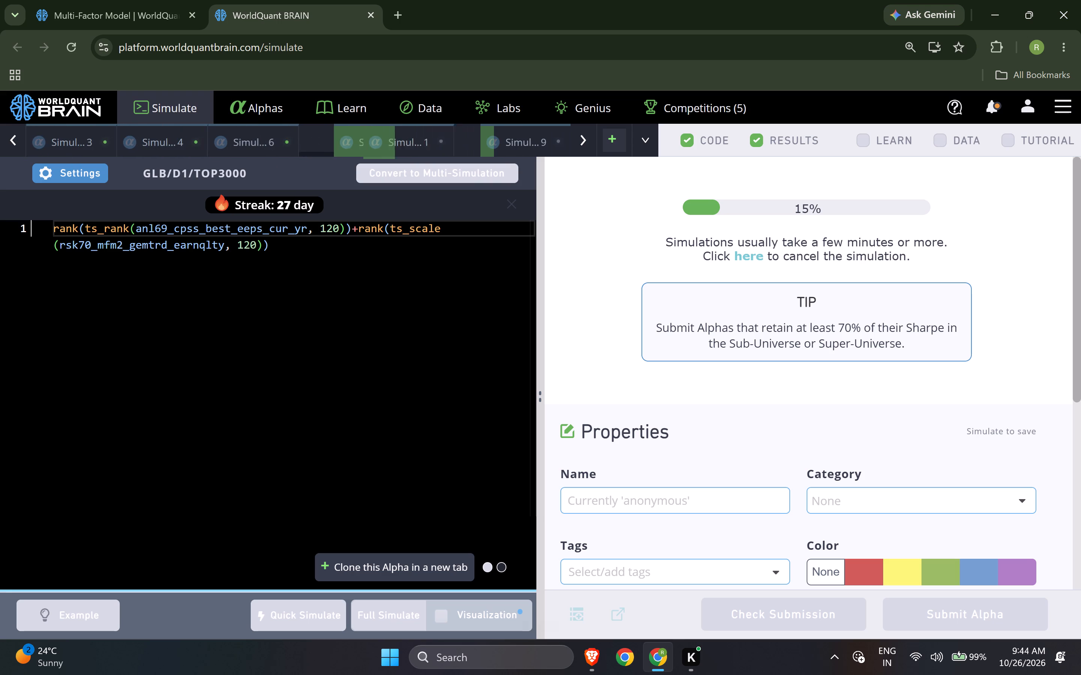
{"action": "left_click_drag", "start_coordinate": [423, 144], "coordinate": [439, 147]}
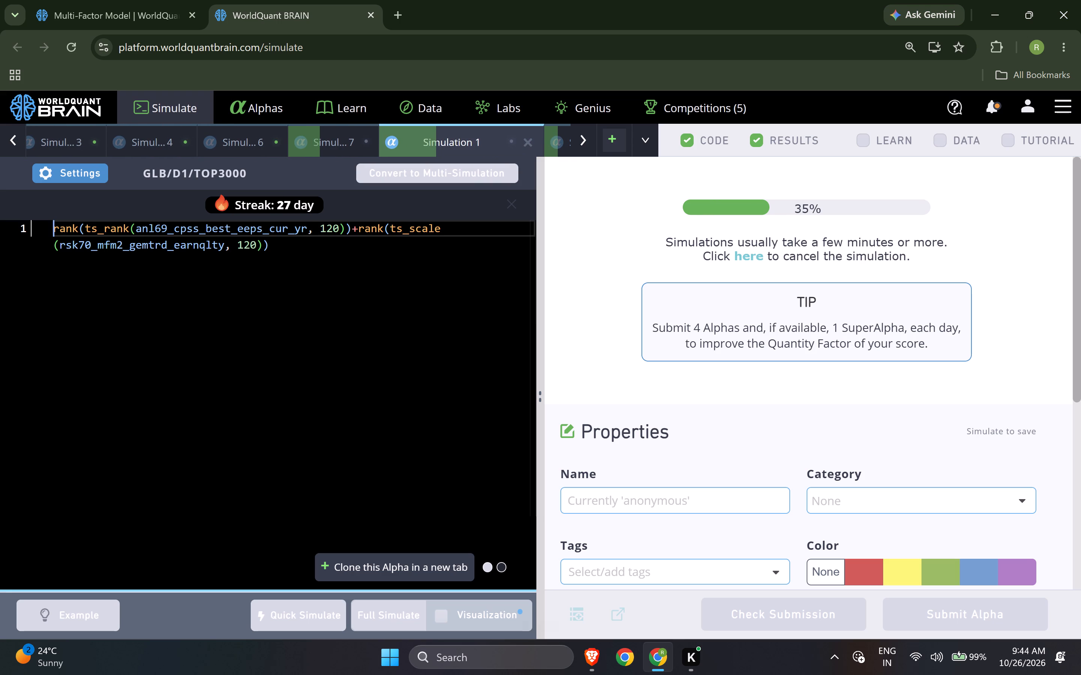